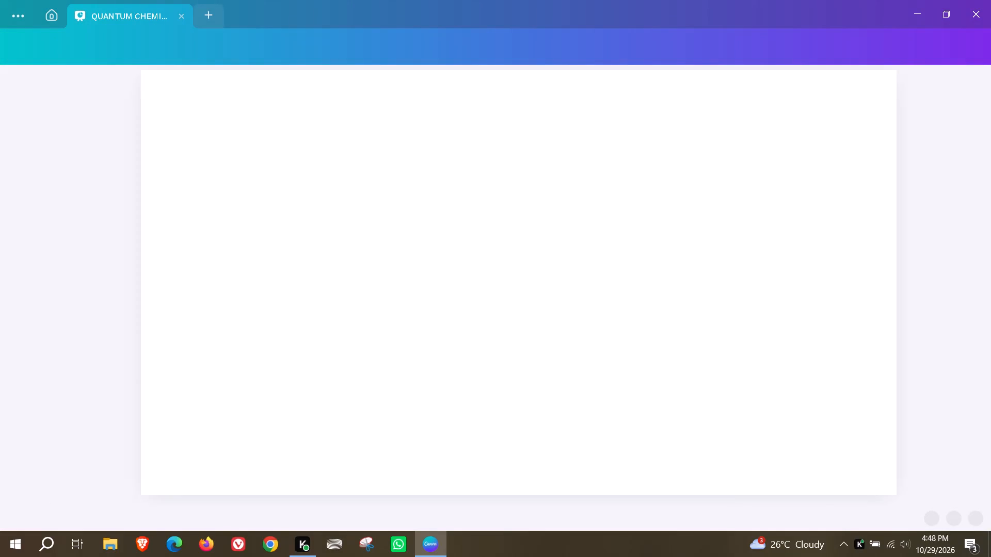
Create a new blank presentation and close the Quantum Chemistry design.
click(208, 16)
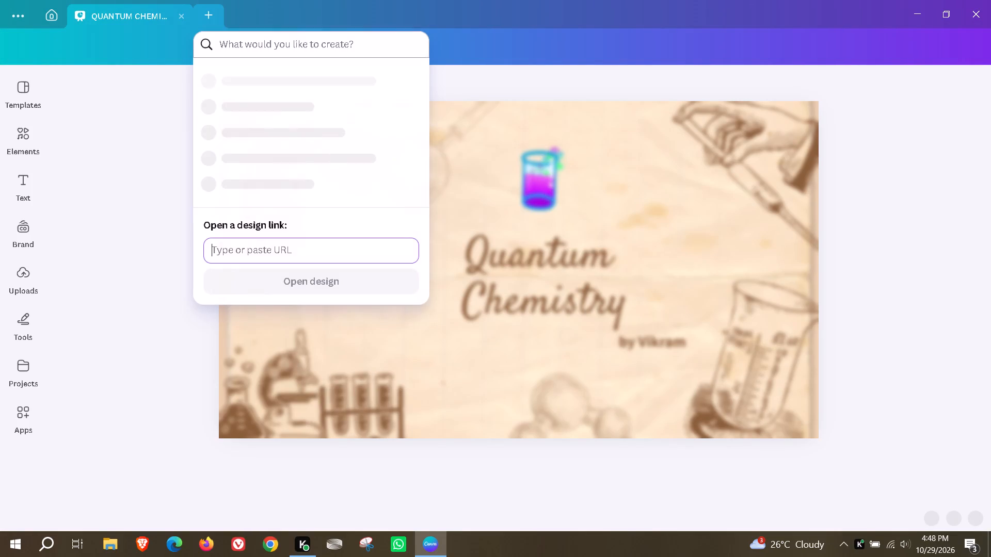
click(244, 325)
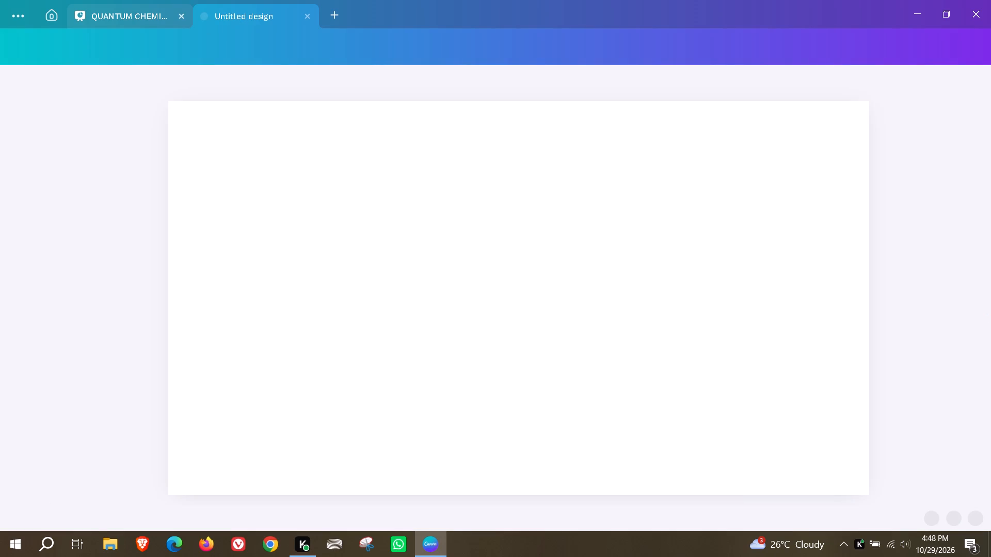
click(178, 14)
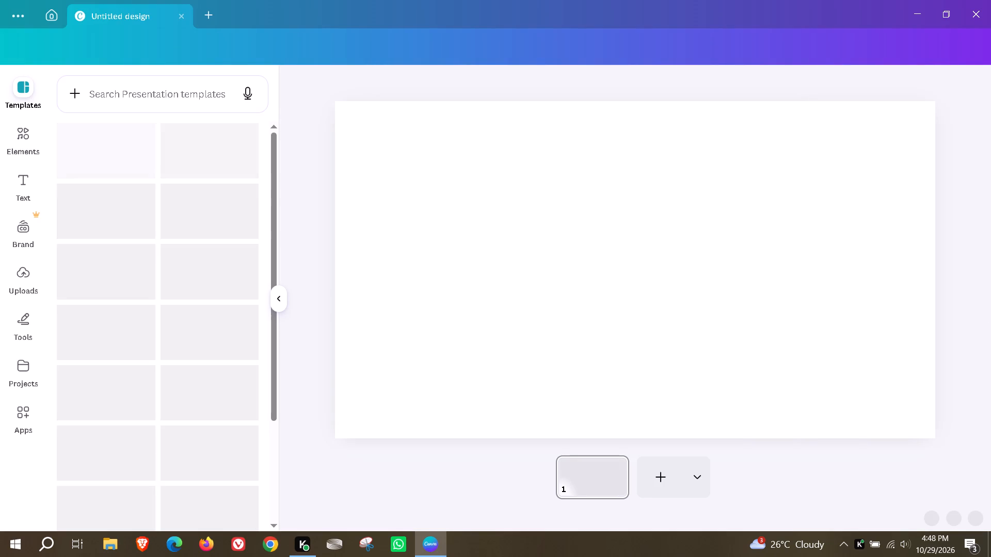
Search the presentation templates for iceland.
click(165, 104)
click(143, 96)
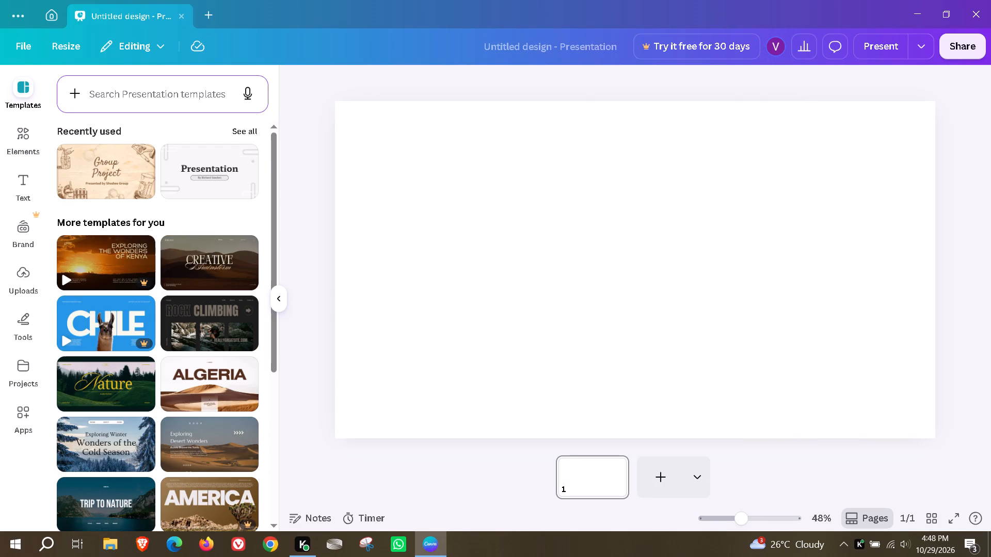
click(50, 338)
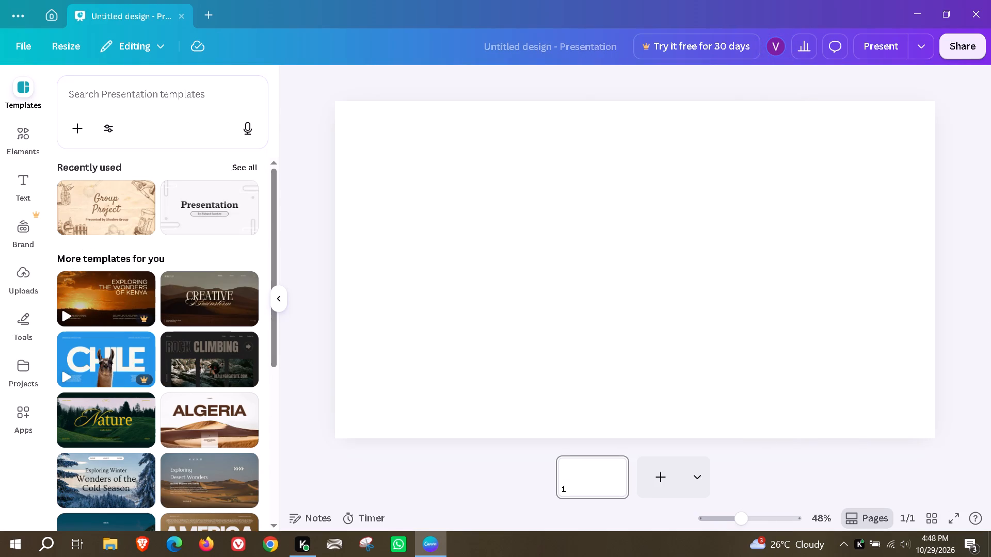
click(165, 93)
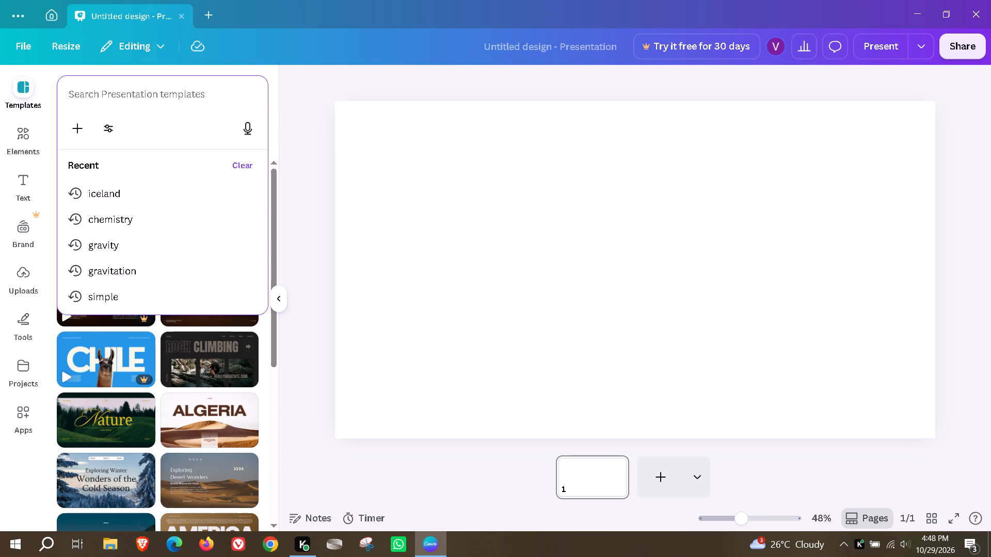
text(iceland)
key(Return)
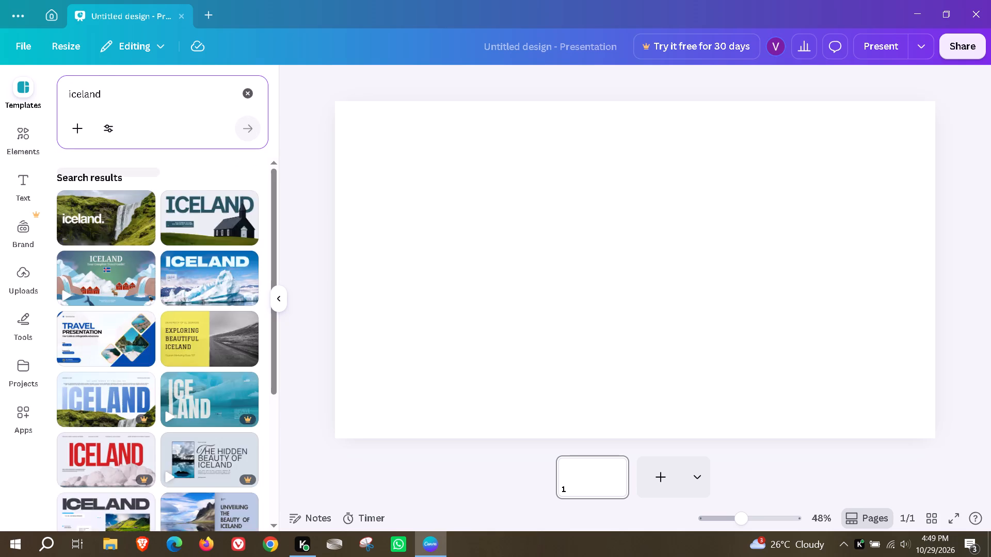
Apply the cover page of the Green Black and White Minimalist Iceland Presentation template to the blank page.
click(216, 302)
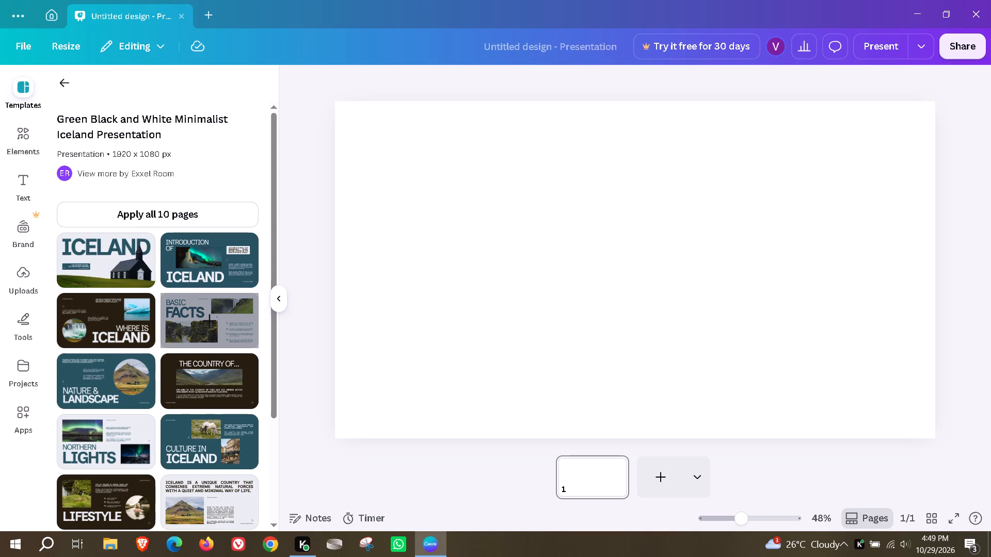
click(114, 264)
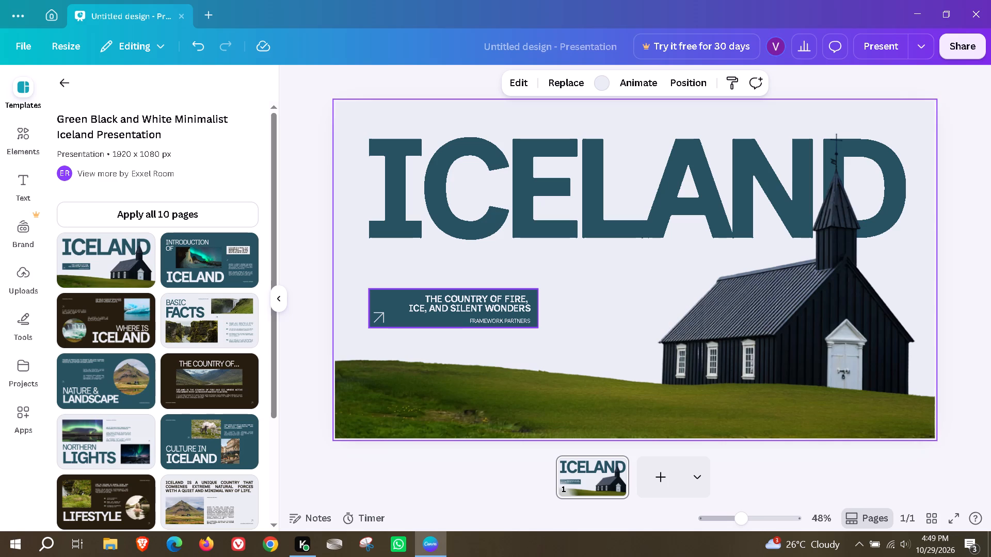
Retype the cover title as ICELAND and scale it down to about font size 195.
double_click(625, 199)
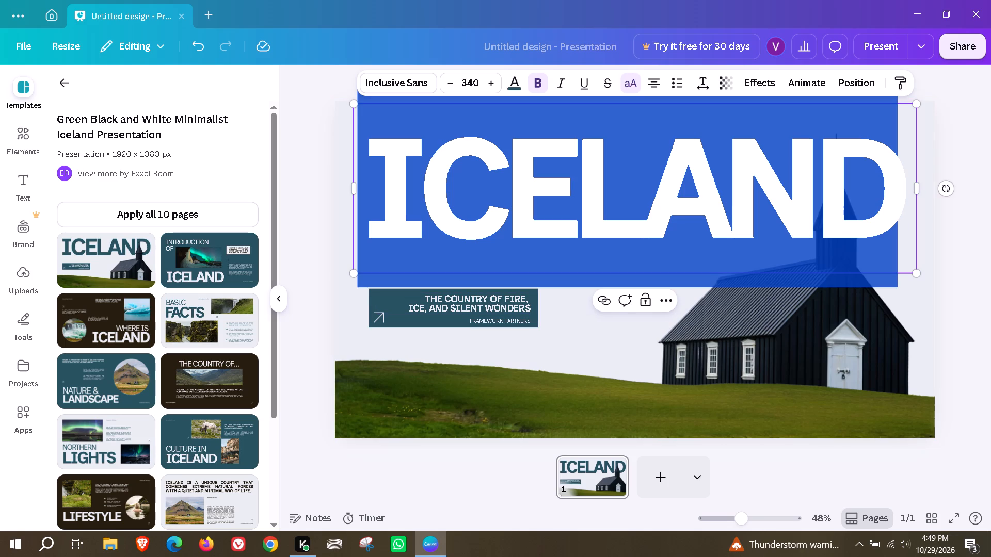
text(ICELAND)
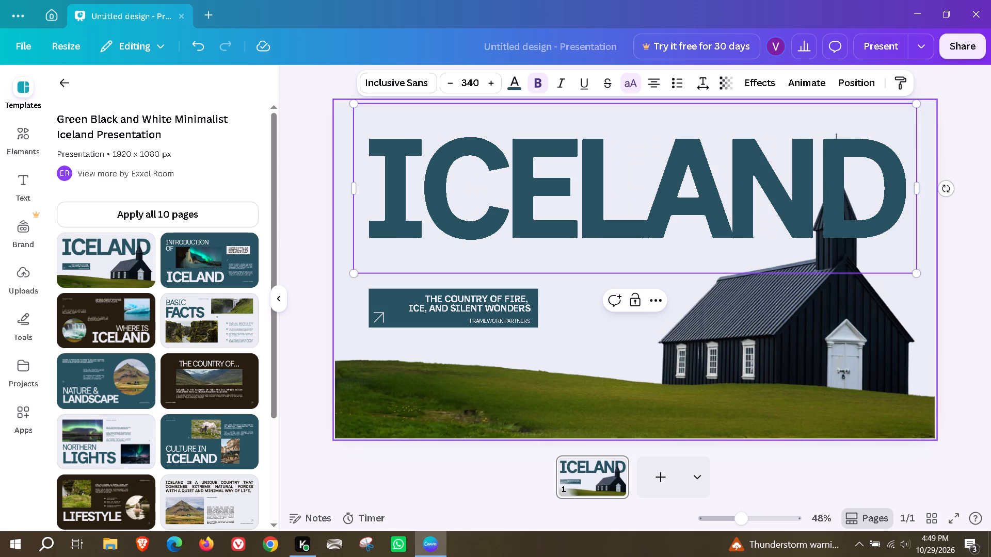
drag(917, 272, 665, 236)
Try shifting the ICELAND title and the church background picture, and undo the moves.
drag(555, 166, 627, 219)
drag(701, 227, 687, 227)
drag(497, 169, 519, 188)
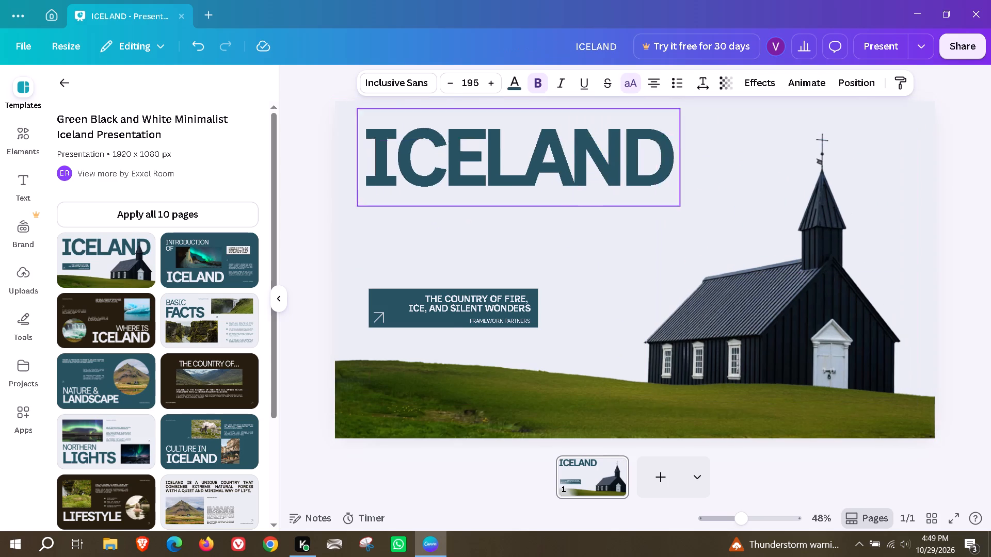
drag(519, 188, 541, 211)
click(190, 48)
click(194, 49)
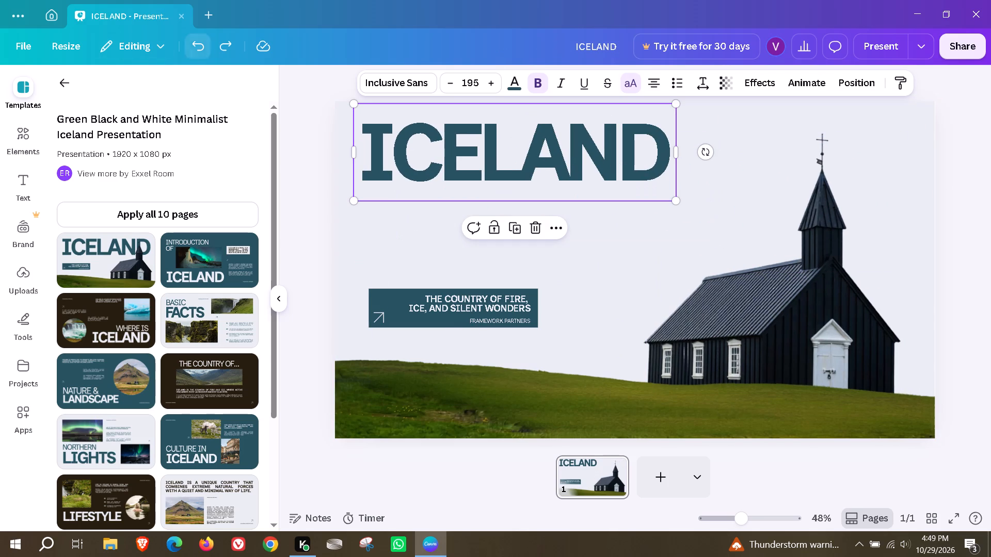
Scale the ICELAND title down to about font size 110 and place it just above the tagline banner, near its left edge.
drag(495, 138, 514, 219)
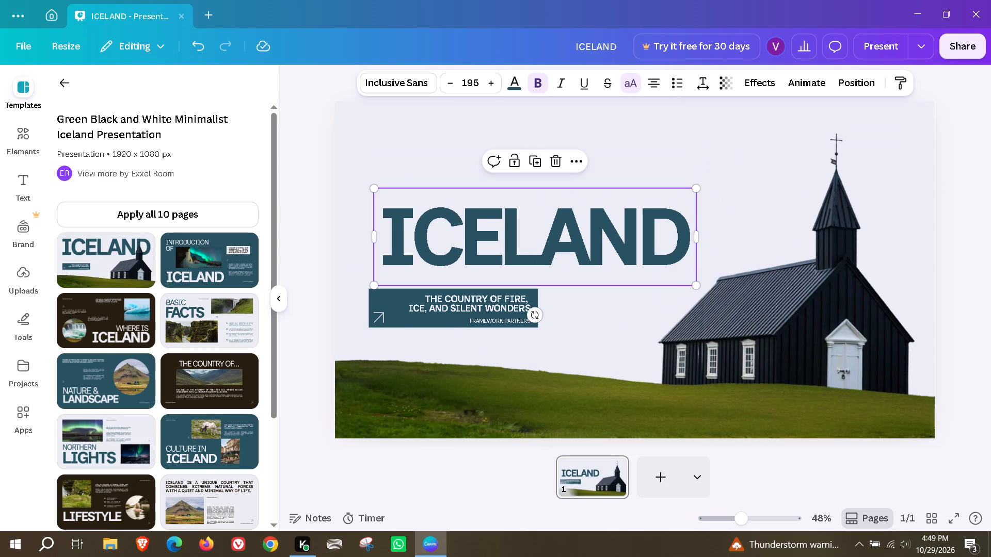
drag(697, 287, 560, 240)
drag(473, 202, 481, 224)
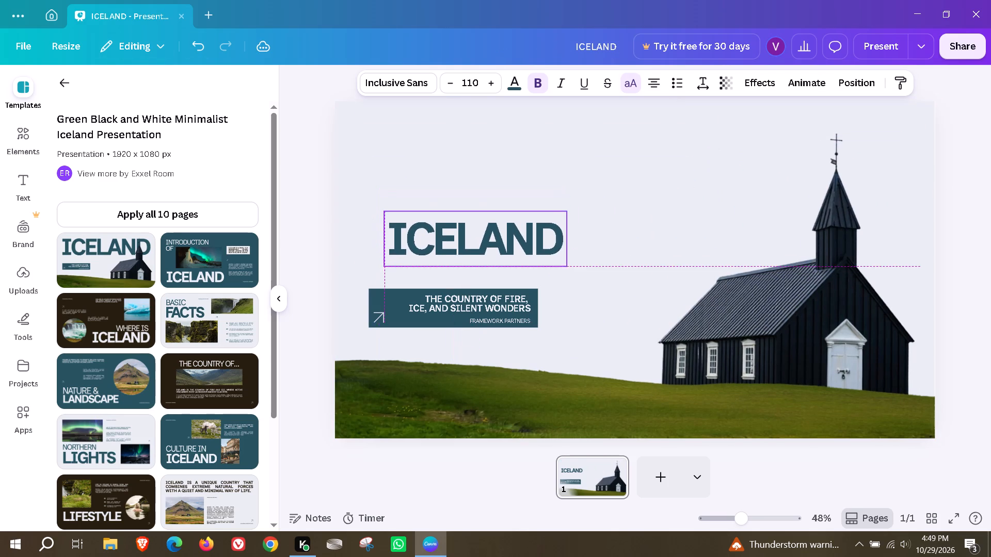
drag(481, 224, 469, 224)
Replace the FRAMEWORK PARTNERS line in the cover banner with "by VIKRAM".
click(479, 303)
click(494, 321)
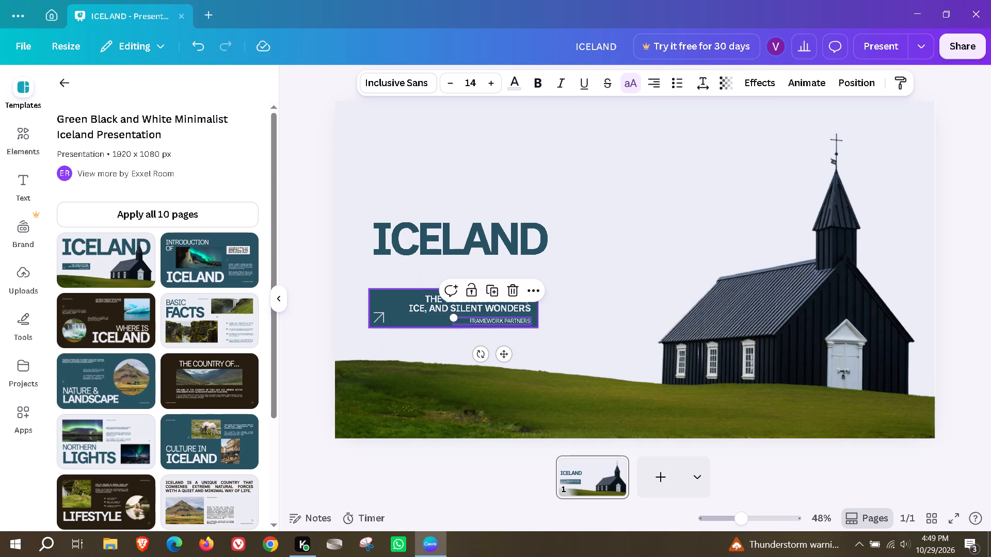
double_click(512, 321)
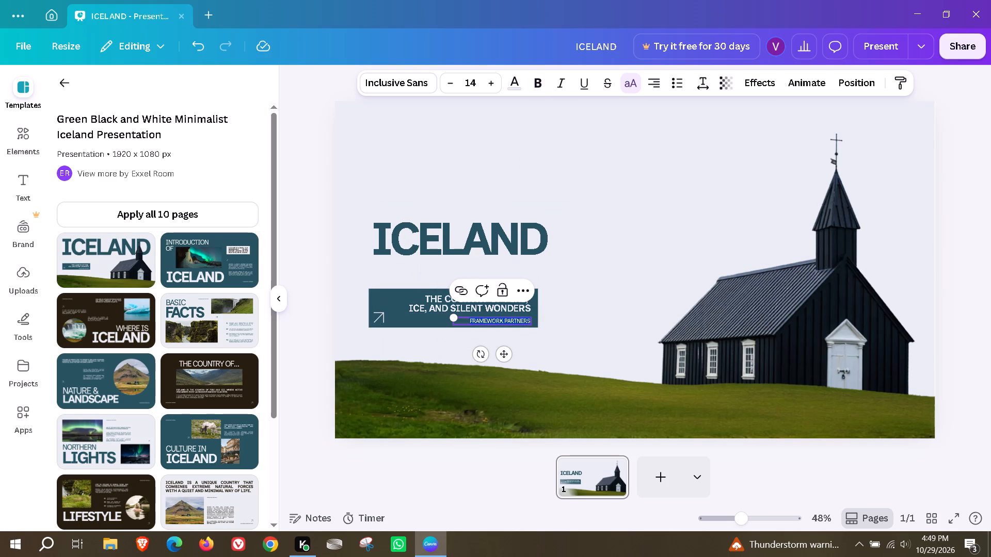
text(by)
key(space)
text(VIKRAM)
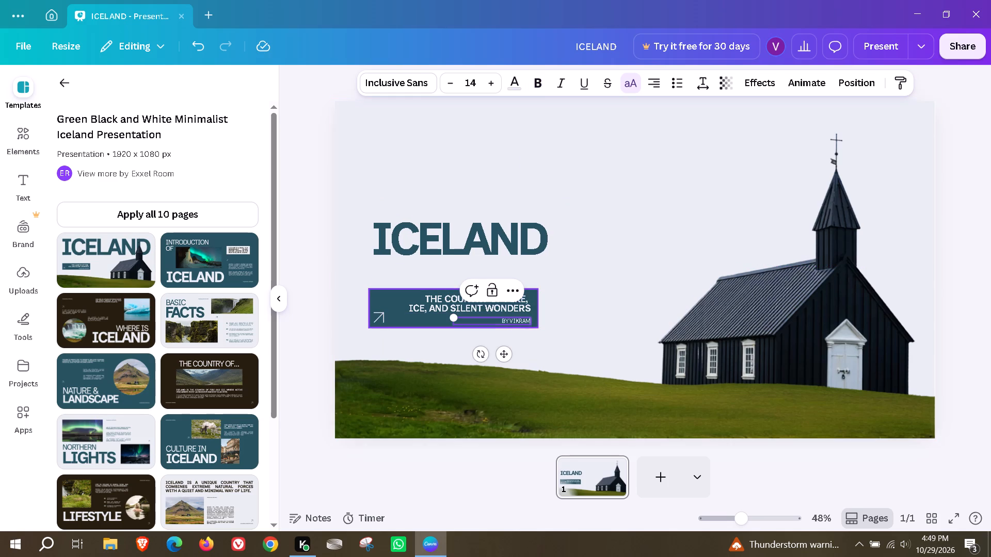
Shift the tagline THE COUNTRY OF FIRE, ICE, AND SILENT WONDERS leftward so it sits more centrally in its banner.
click(429, 303)
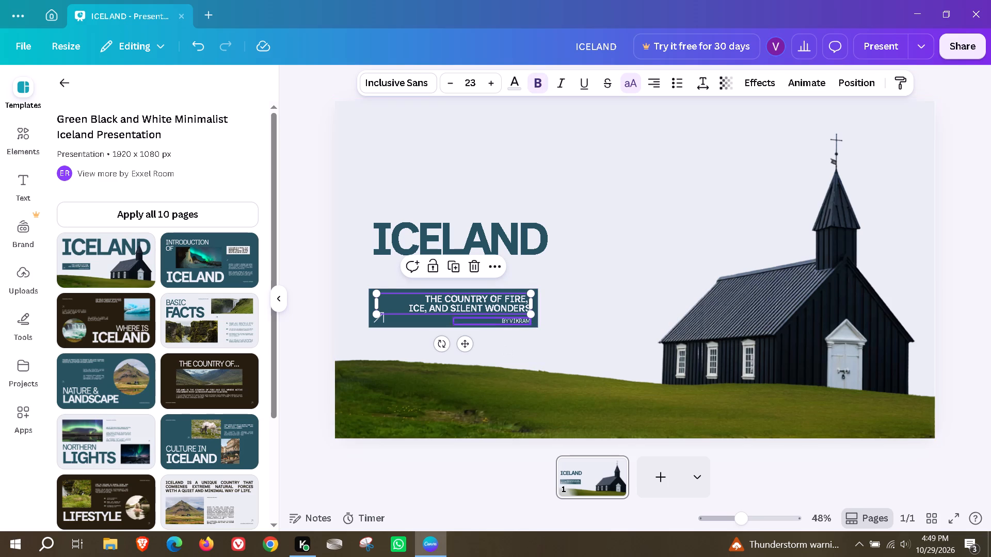
drag(475, 307, 452, 306)
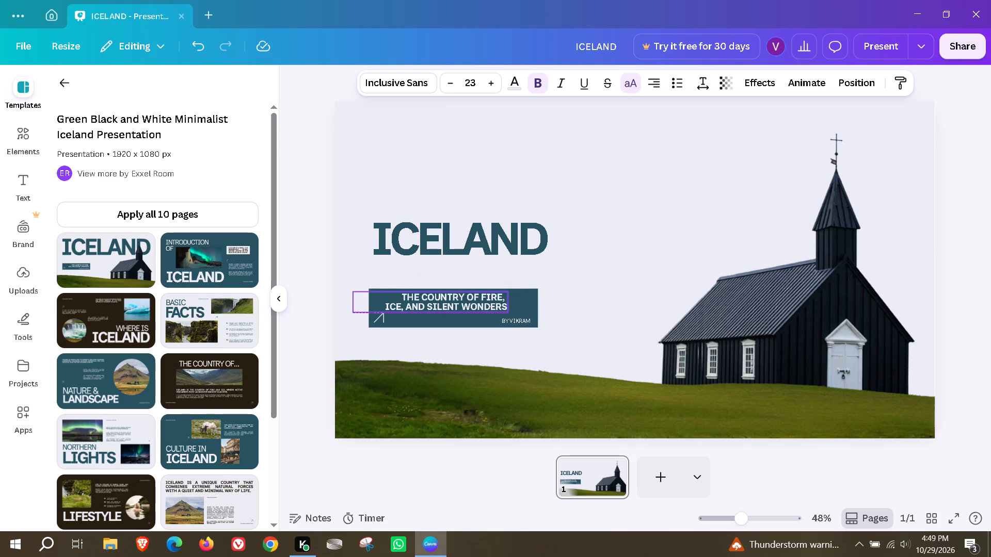
drag(452, 306, 457, 313)
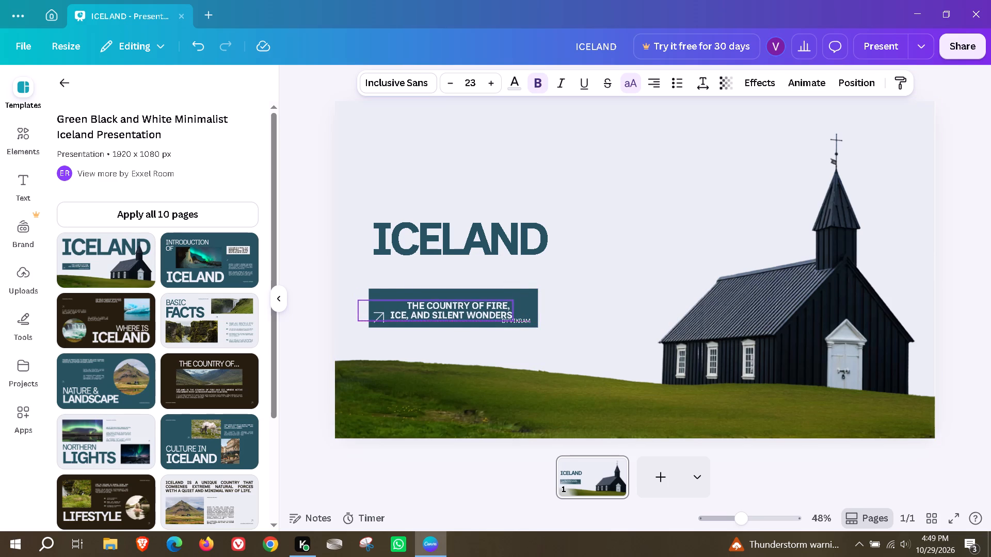
drag(457, 313, 457, 312)
click(479, 324)
click(477, 310)
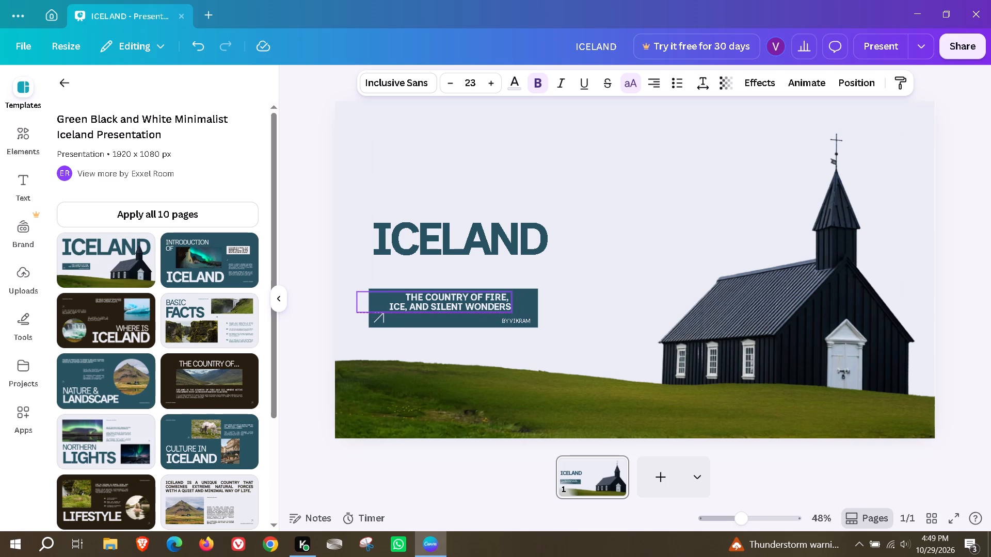
click(493, 343)
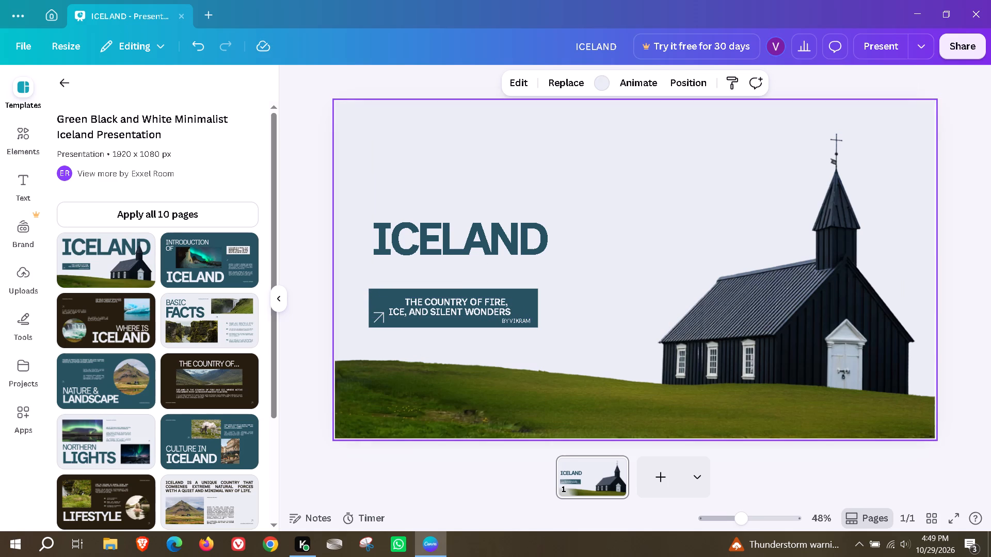
Move the banner together with its tagline, byline and arrow rightward and slightly down, toward the church.
drag(344, 280, 531, 348)
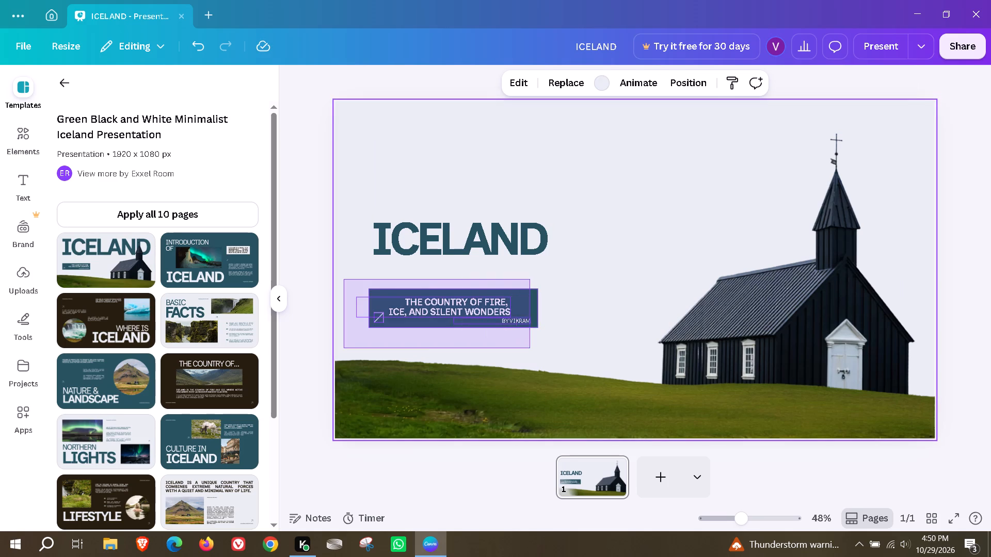
drag(531, 348, 532, 348)
drag(519, 305, 618, 321)
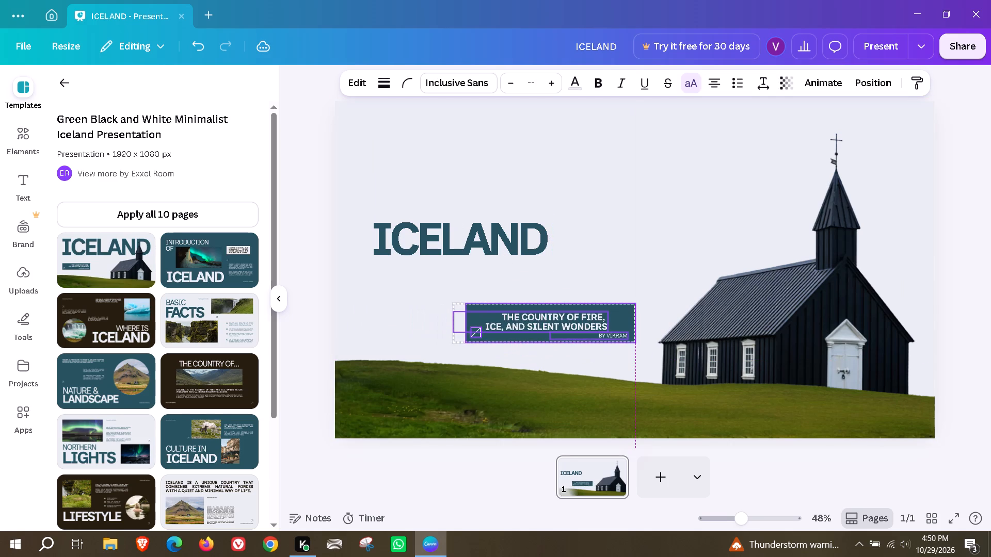
drag(618, 321, 619, 324)
click(681, 264)
Move the ICELAND title down and left so it sits directly above the banner, overlapping only its left part.
drag(491, 235, 468, 270)
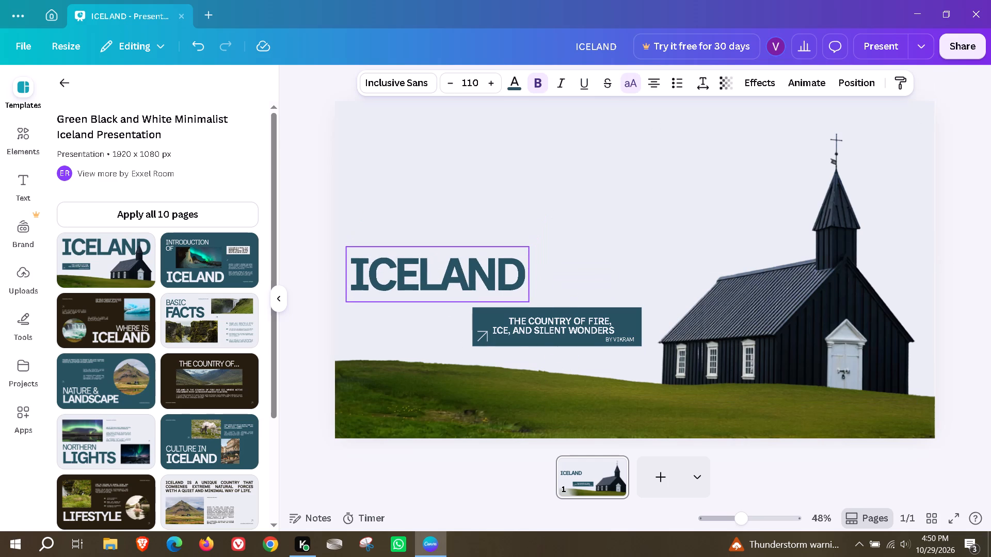
drag(468, 270, 473, 274)
click(612, 270)
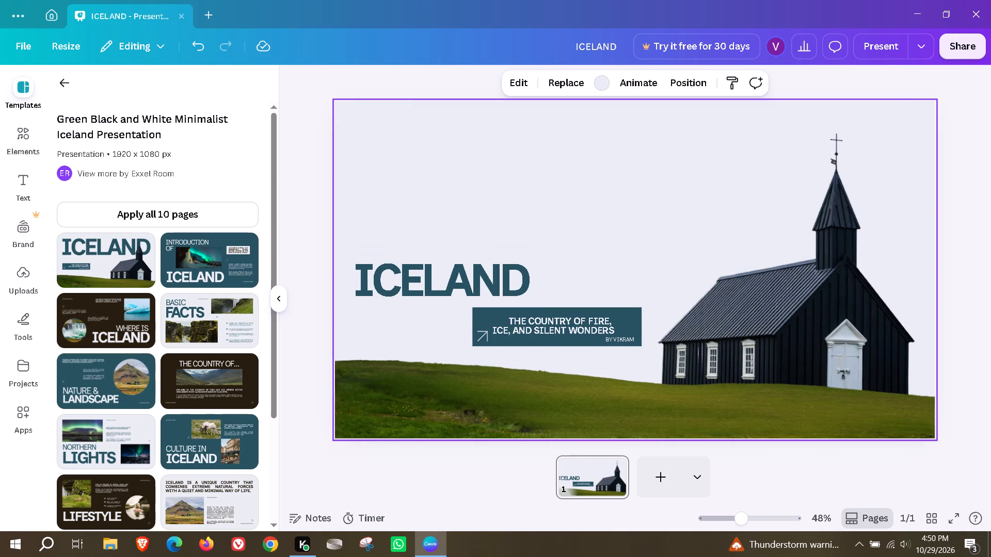
Fine-tune the positions of the tagline text and the arrow inside the cover banner.
drag(538, 329, 546, 323)
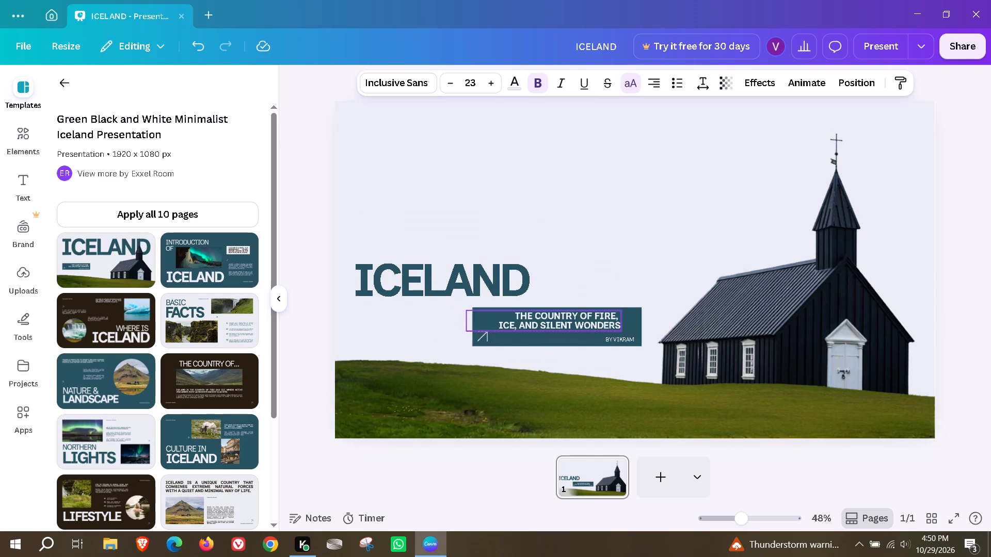
drag(546, 323, 547, 324)
click(486, 339)
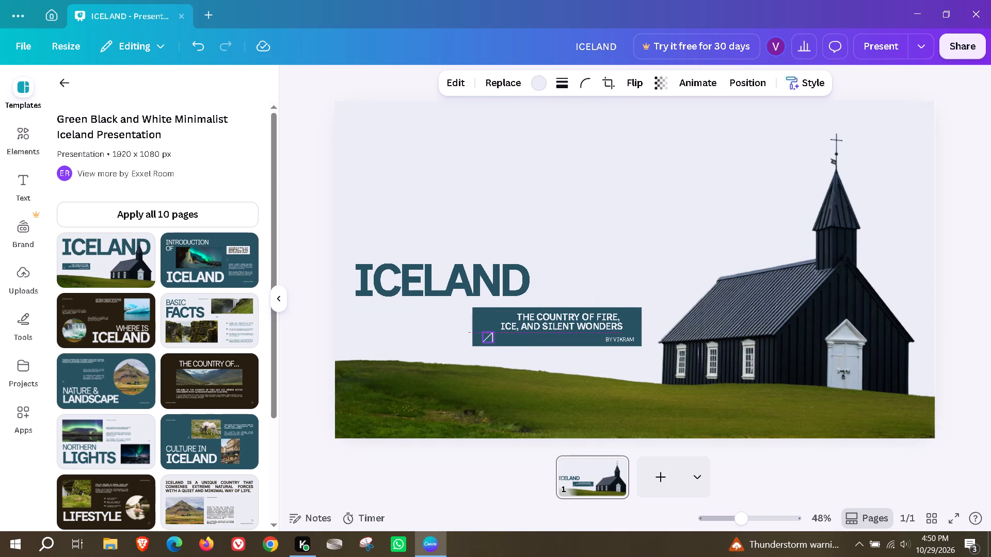
drag(587, 320, 581, 318)
click(581, 318)
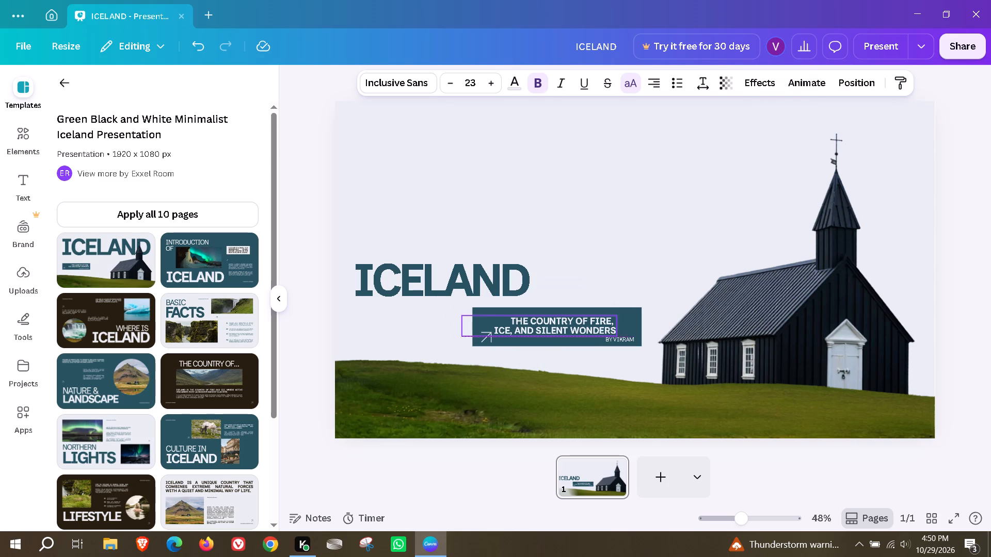
click(621, 274)
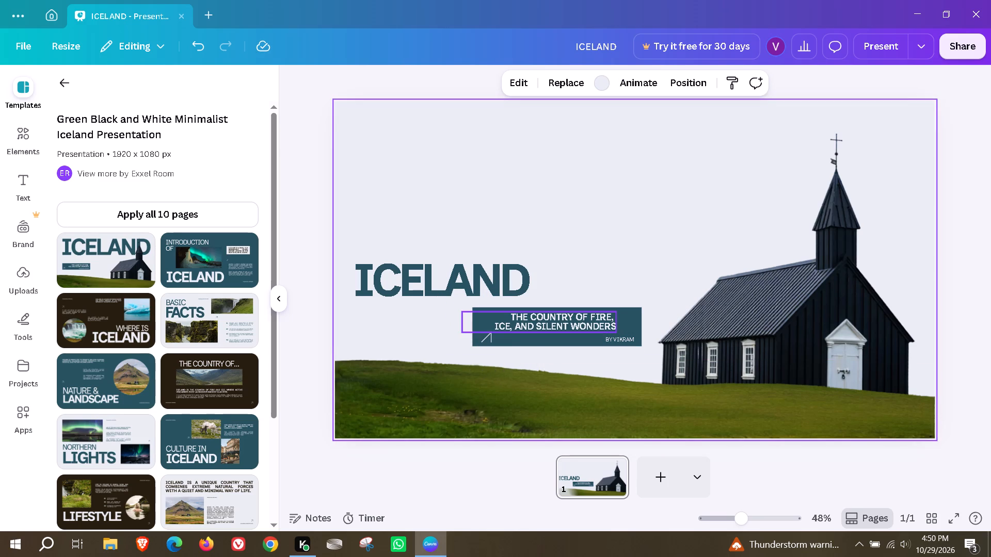
Add the template's INTRODUCTION OF ICELAND page as a new page.
click(187, 245)
click(576, 310)
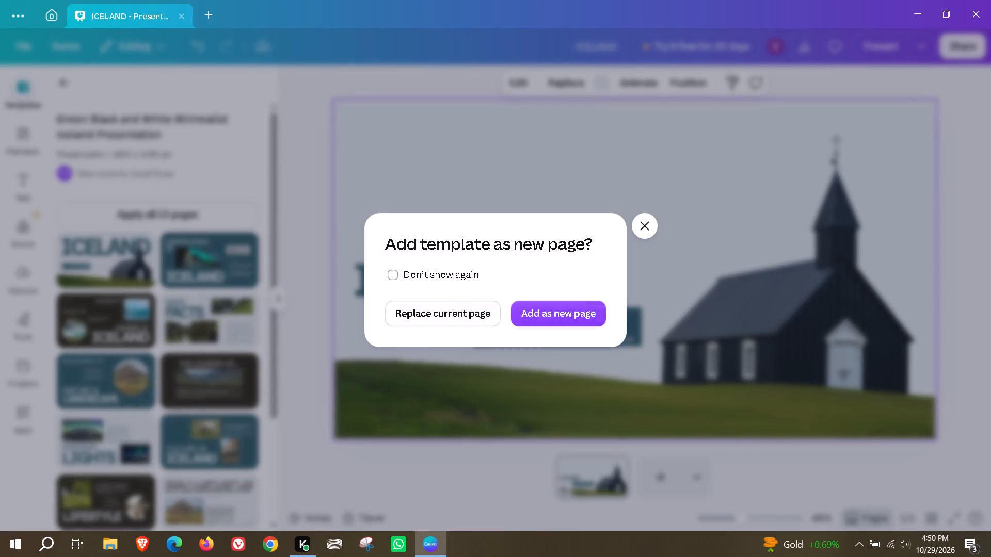
Delete the INTRODUCTION OF and ICELAND heading texts on page 2.
double_click(537, 162)
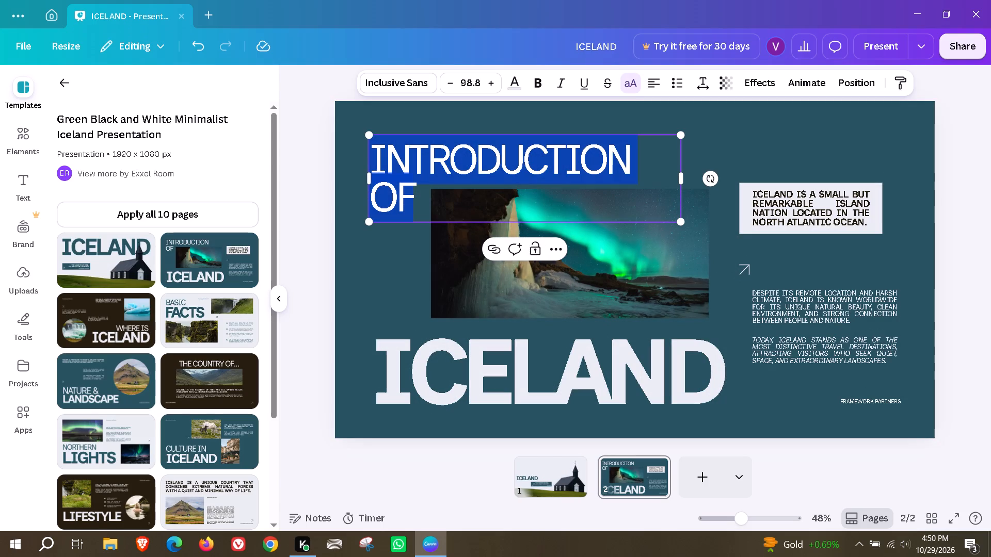
key(BackSpace)
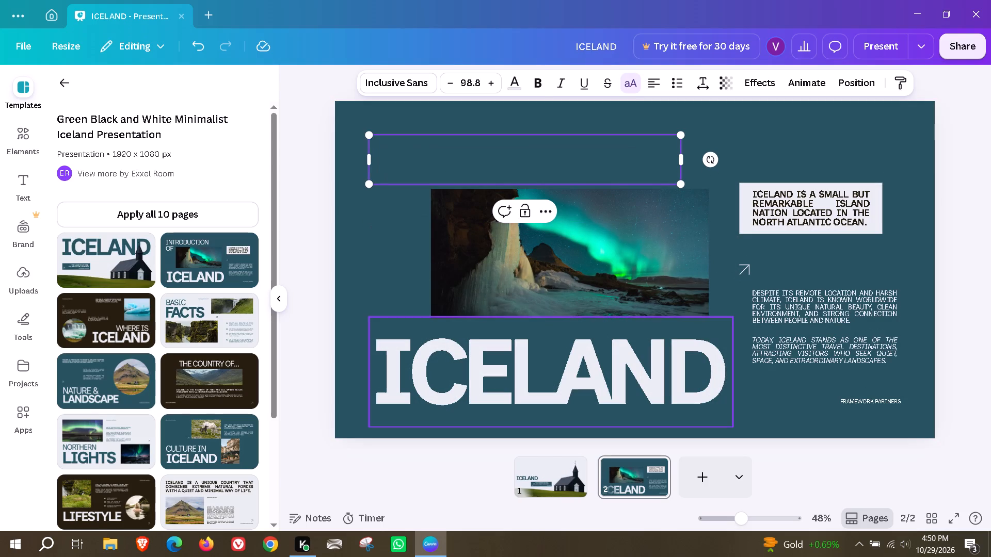
double_click(561, 361)
key(BackSpace)
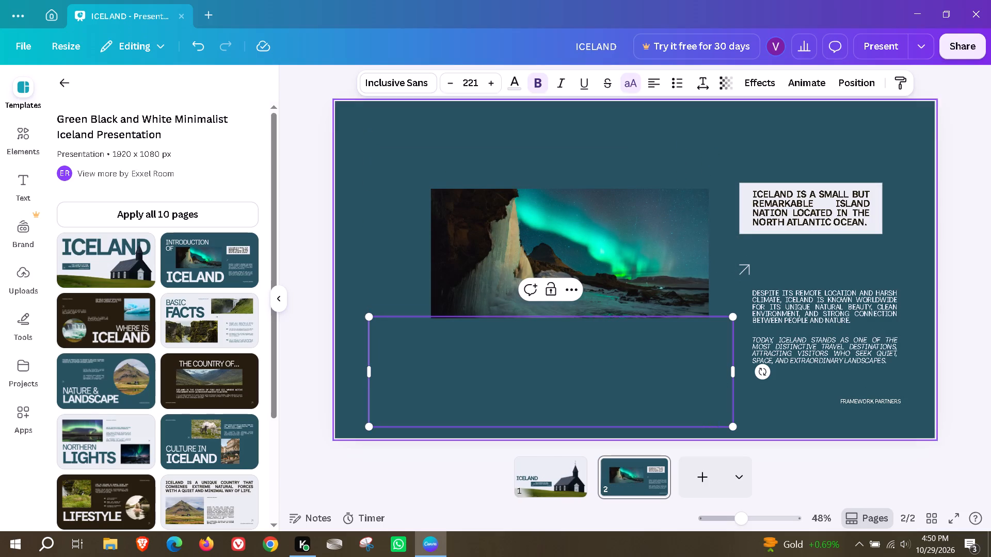
Undo the deletion of the INTRODUCTION OF and ICELAND heading texts on page 2.
double_click(195, 46)
click(194, 42)
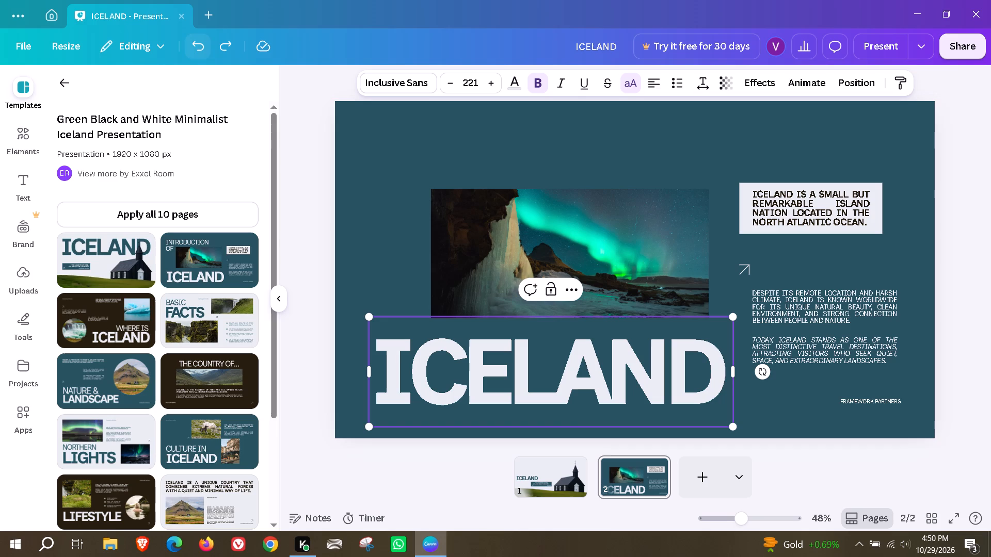
click(210, 39)
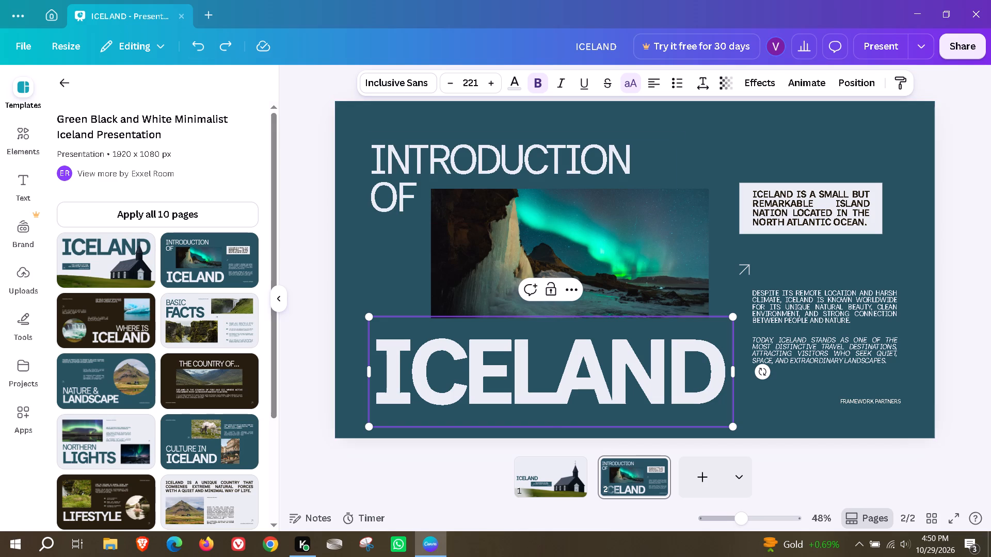
Delete the large ICELAND heading on page 2.
click(534, 363)
double_click(515, 369)
key(BackSpace)
Replace the INTRODUCTION OF heading text with "THE LAND OF FIRE AND ICE".
double_click(529, 162)
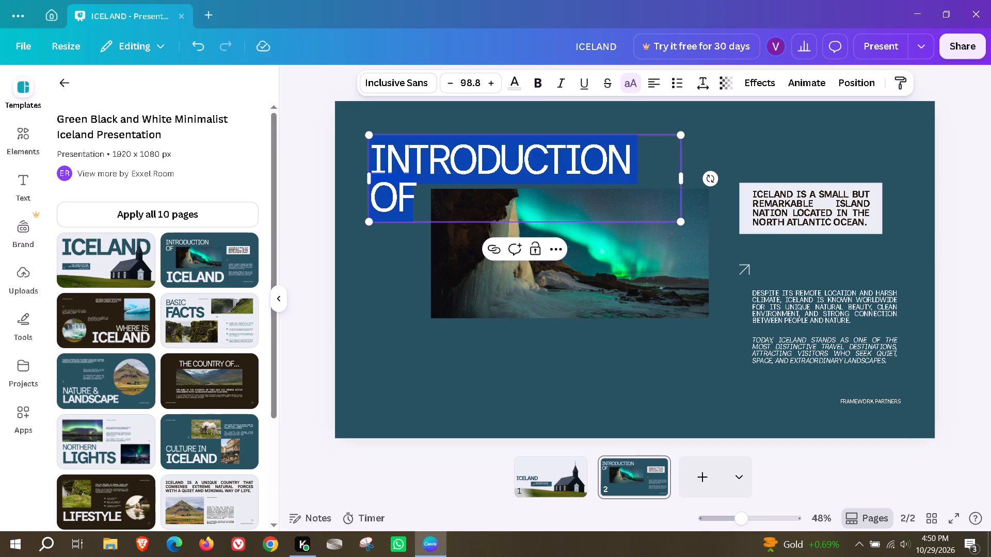
text(THe LAND OF)
key(space)
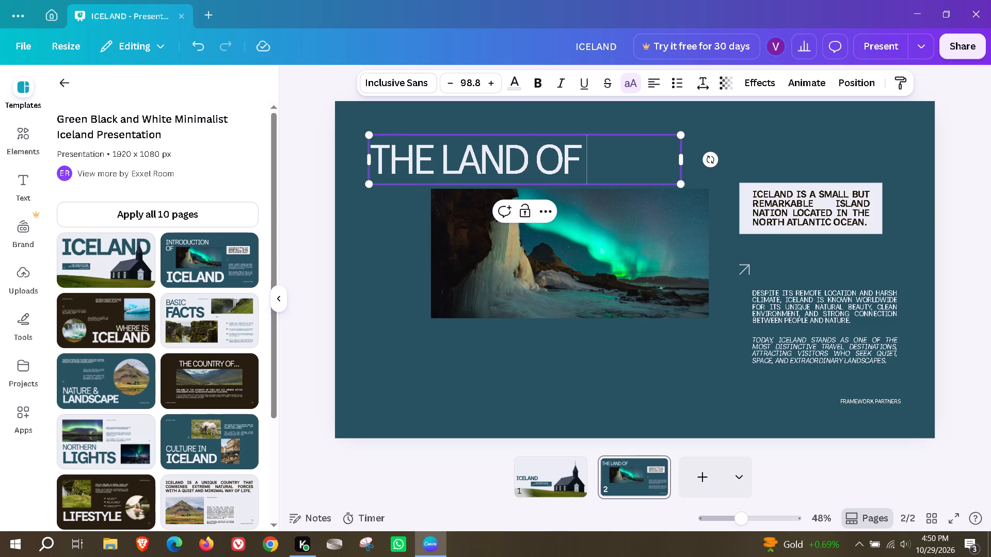
text(FIRE AD)
key(space)
key(shift+BackSpace)
key(shift+BackSpace)
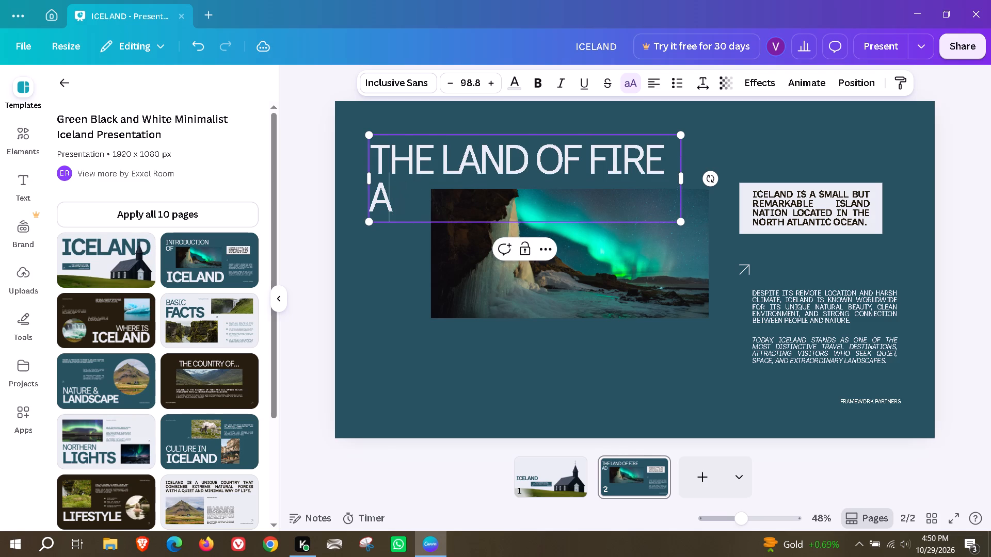
text(ND ICE)
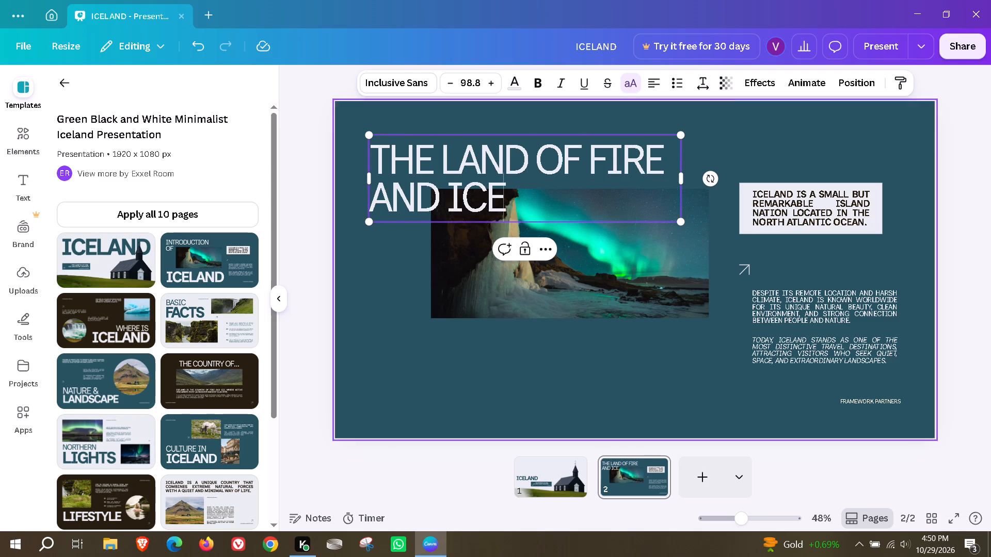
Shrink the page 2 heading to font size 83.5 and adjust its text box so it fits on one line.
drag(686, 223, 645, 188)
drag(638, 174, 792, 177)
drag(788, 162, 785, 161)
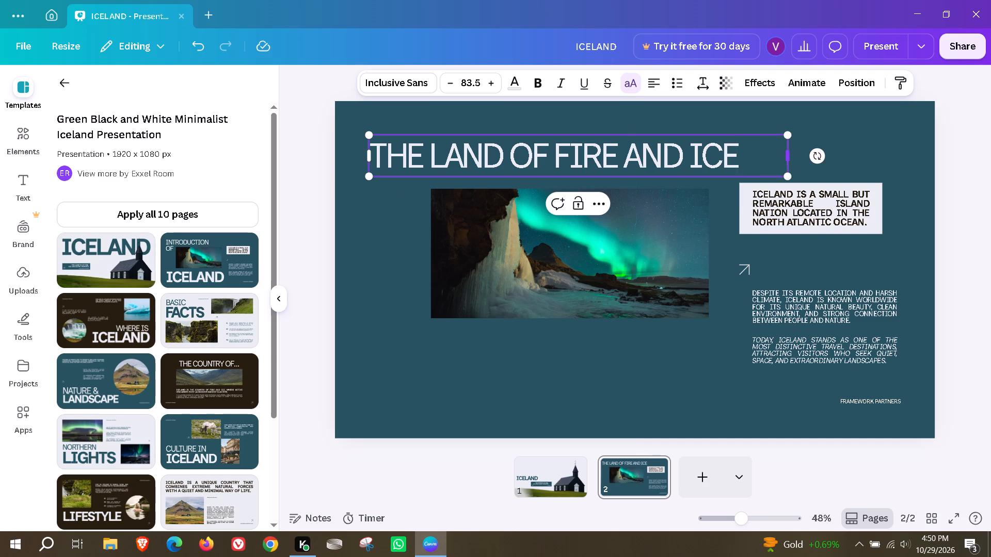
drag(785, 161, 756, 165)
Delete the white text banner and the arrow icon on page 2.
drag(787, 249, 789, 248)
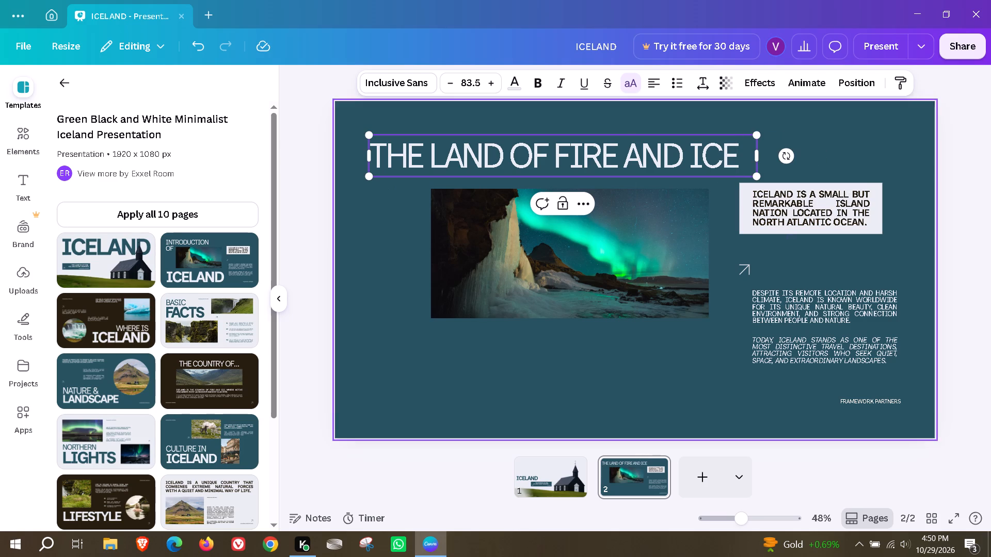
drag(789, 248, 800, 219)
click(836, 157)
click(754, 260)
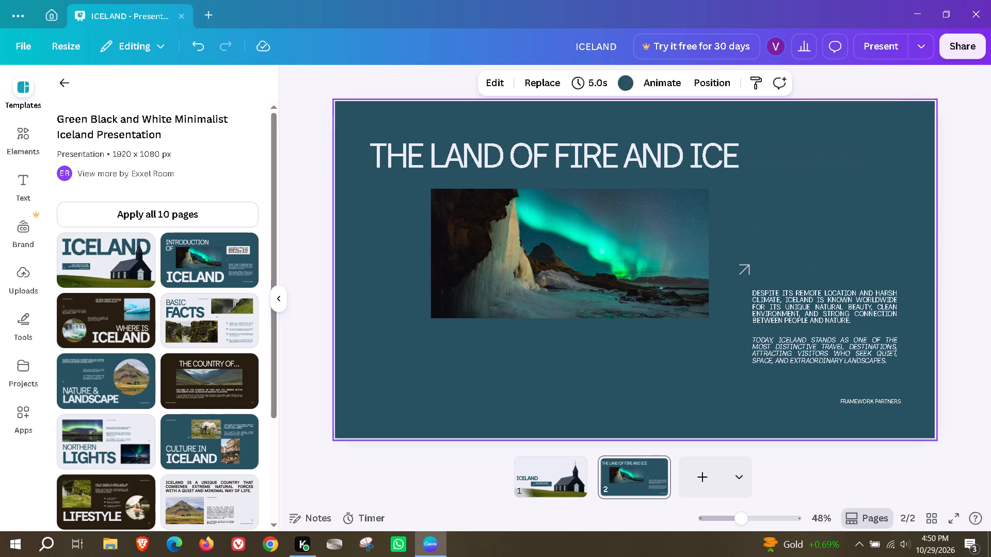
click(742, 267)
click(760, 240)
Move the aurora photo to the page's left edge below the heading and the DESPITE ITS REMOTE LOCATION paragraph up beside it.
drag(559, 275, 468, 290)
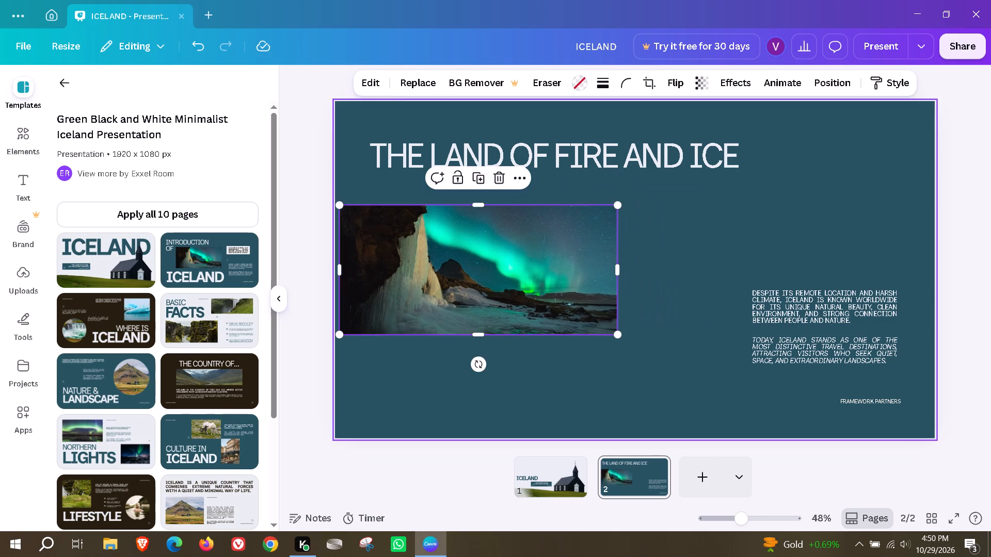
drag(782, 322, 679, 243)
Delete the italic TODAY, ICELAND STANDS paragraph and the FRAMEWORK PARTNERS label from page 2.
click(820, 357)
click(841, 304)
click(867, 399)
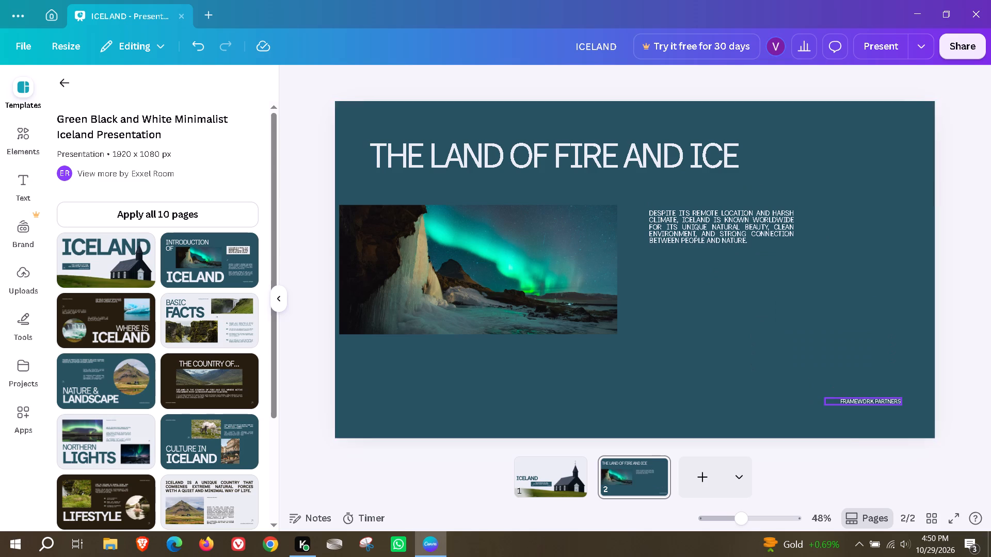
click(883, 369)
Replace the remaining paragraph with Magic Write text from the prompt "in 5-6 lines generate how iceland is land of fire and ice".
double_click(728, 232)
click(756, 191)
scroll(799, 430, down, 4)
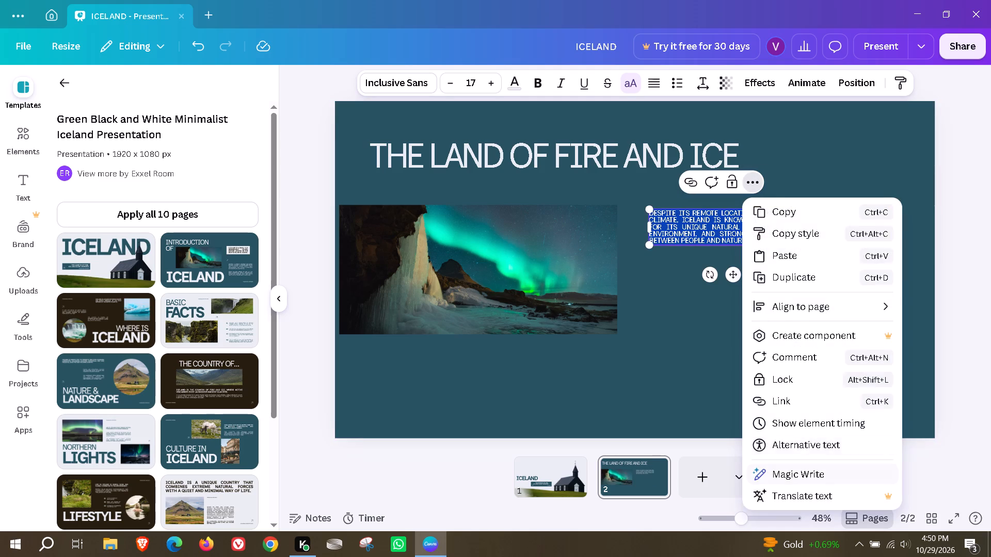
click(800, 465)
click(788, 222)
text(in 5-6 lines generate how iceland is)
key(space)
text(land of fire and ice)
key(Return)
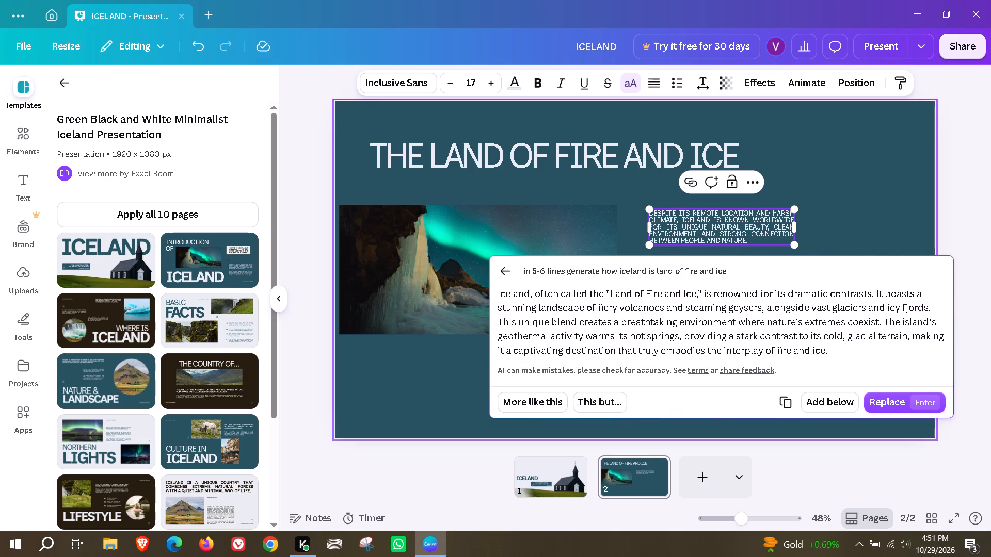
click(872, 402)
Scale the generated paragraph up proportionally to about font size 27.8.
drag(796, 309, 852, 365)
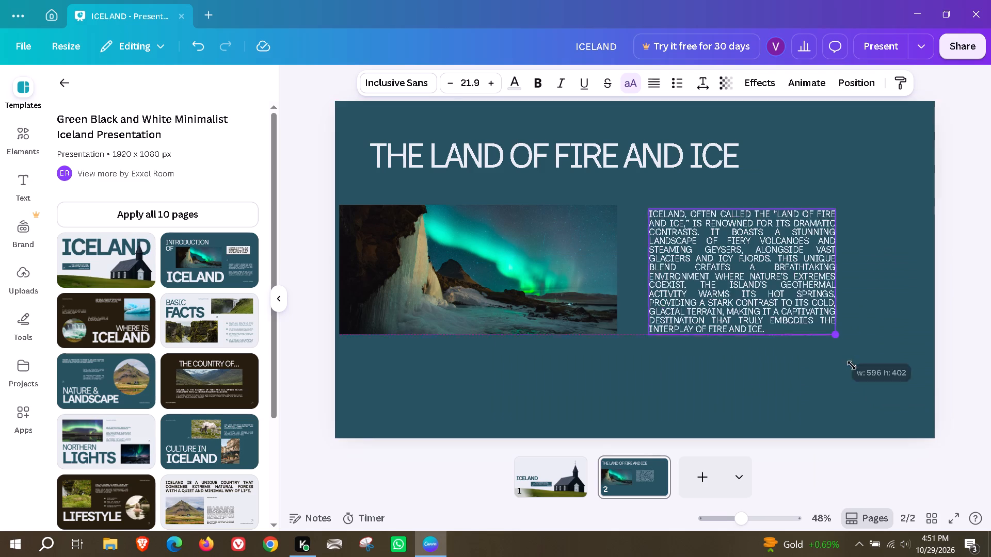
drag(852, 365, 879, 384)
click(820, 391)
click(866, 289)
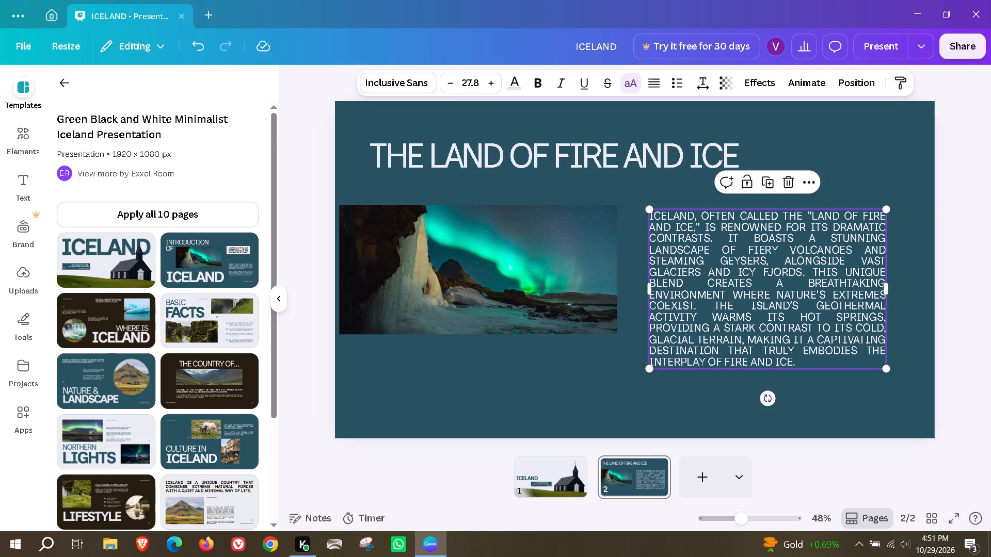
Shift the THE LAND OF FIRE AND ICE heading slightly down and to the right.
drag(638, 148, 649, 157)
click(776, 378)
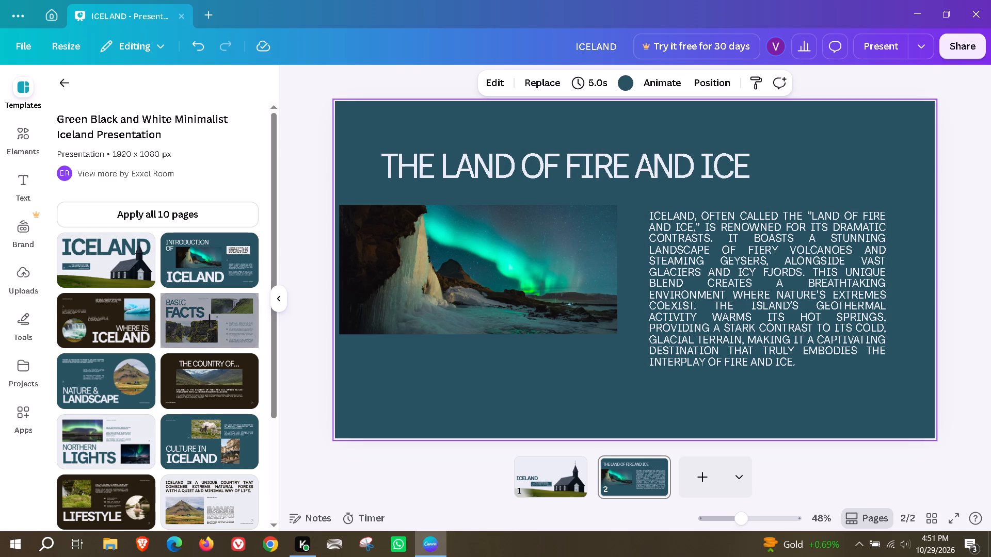
Add the template's WHERE IS ICELAND page as page 3.
click(107, 321)
click(560, 325)
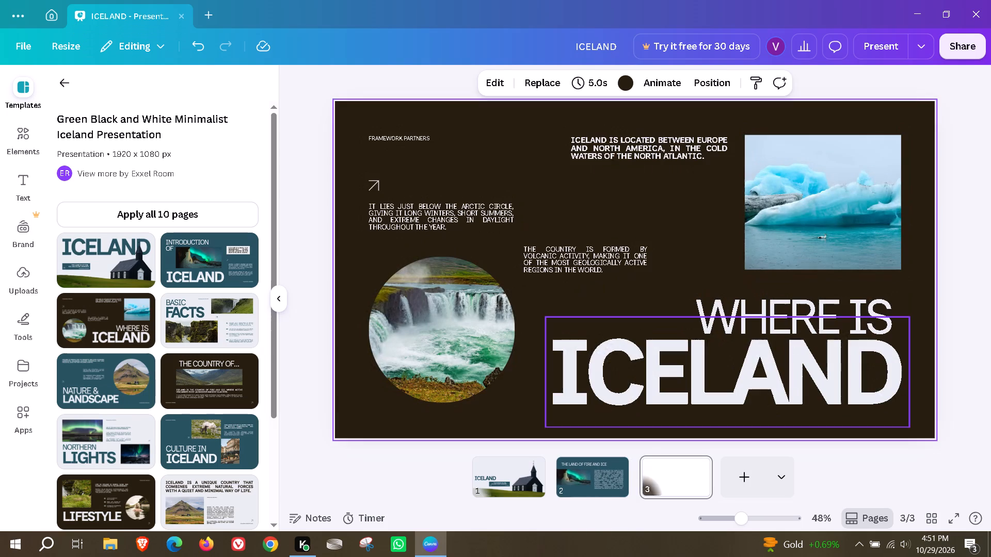
Delete the arrow, the Arctic Circle paragraph and the bold ICELAND IS LOCATED text from page 3.
drag(351, 173, 426, 214)
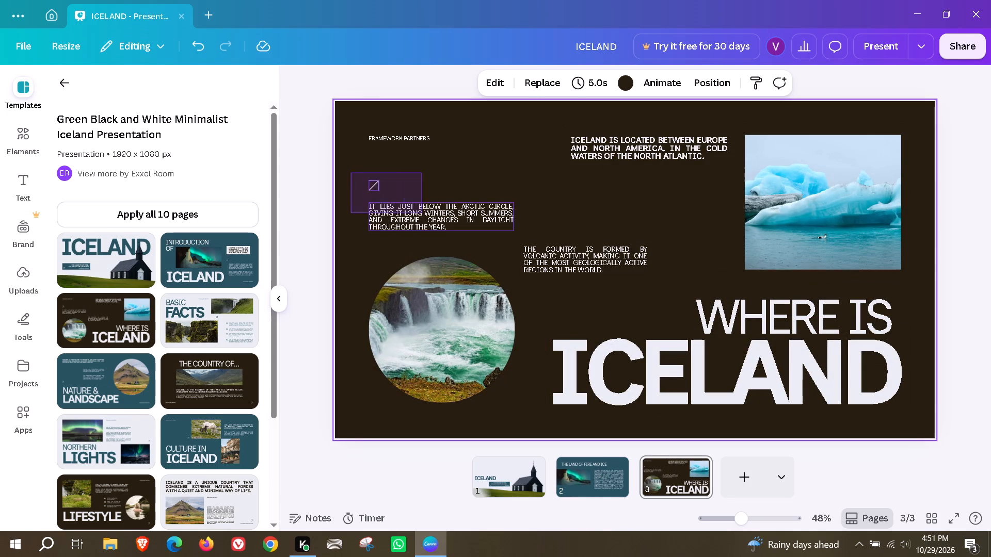
drag(426, 214, 446, 221)
click(462, 153)
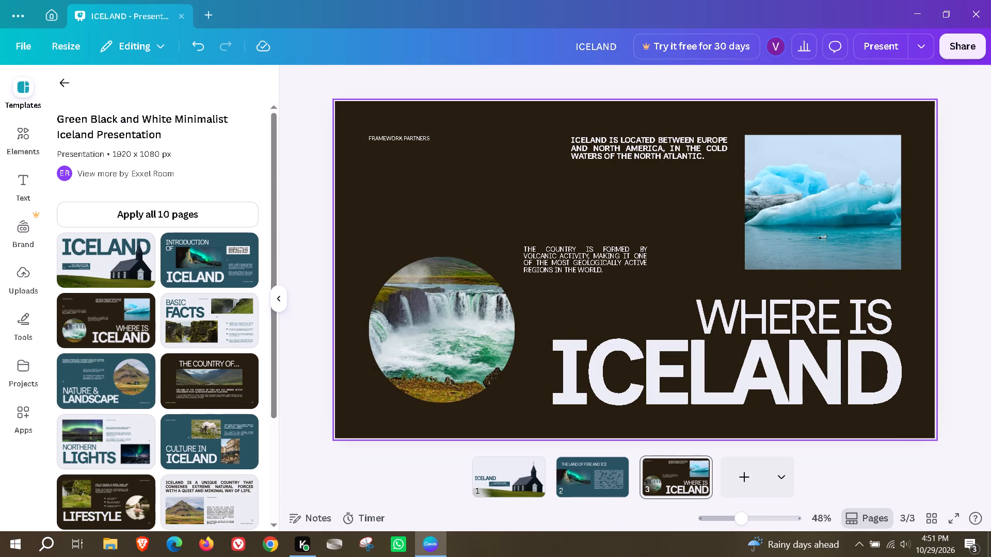
click(619, 160)
click(677, 183)
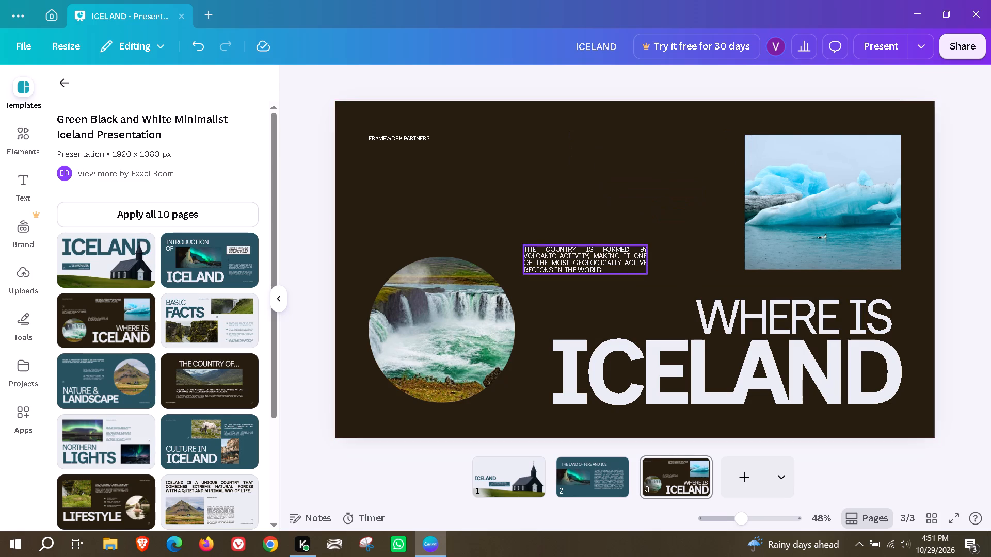
Replace the volcanic activity paragraph with Magic Write text from the prompt "introduce iceland as a travelling country in 5-6 lines".
double_click(599, 255)
click(614, 222)
scroll(666, 382, down, 4)
click(668, 498)
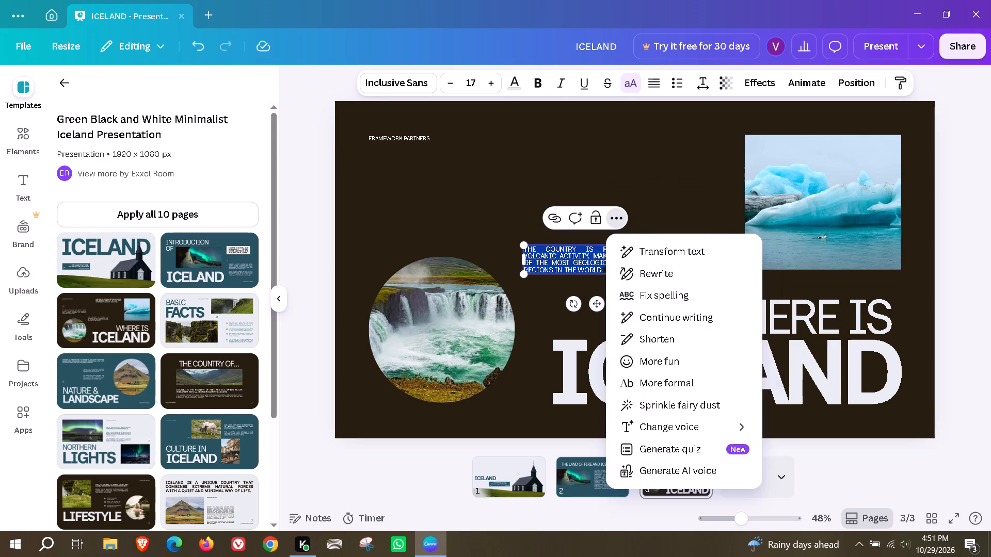
click(678, 256)
text(introduce iceland as a travelling)
key(space)
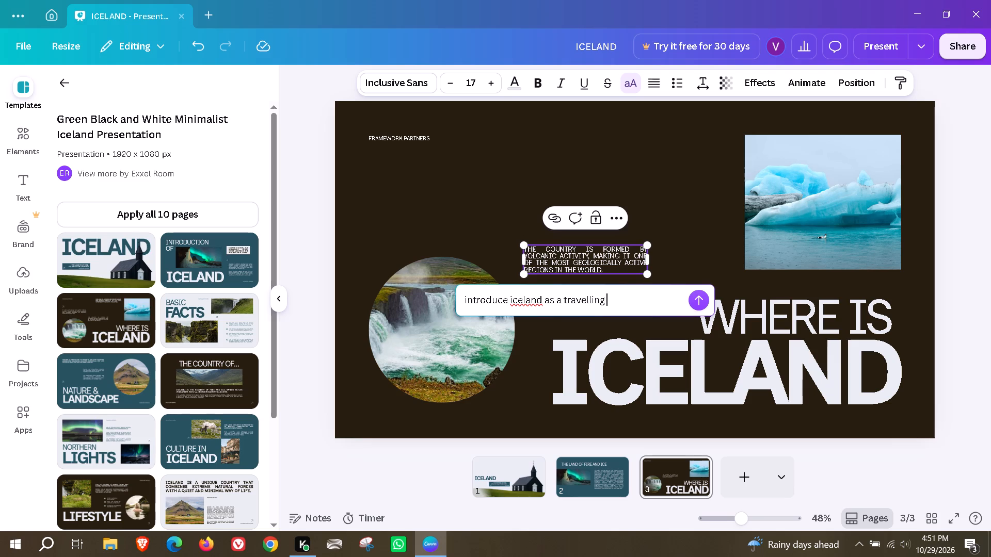
text(country in 5-6 lines)
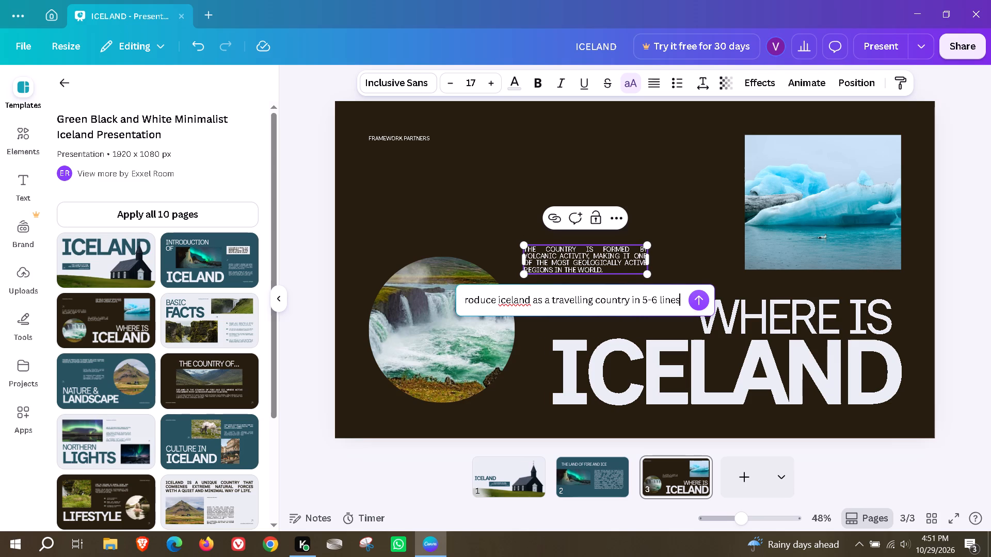
key(space)
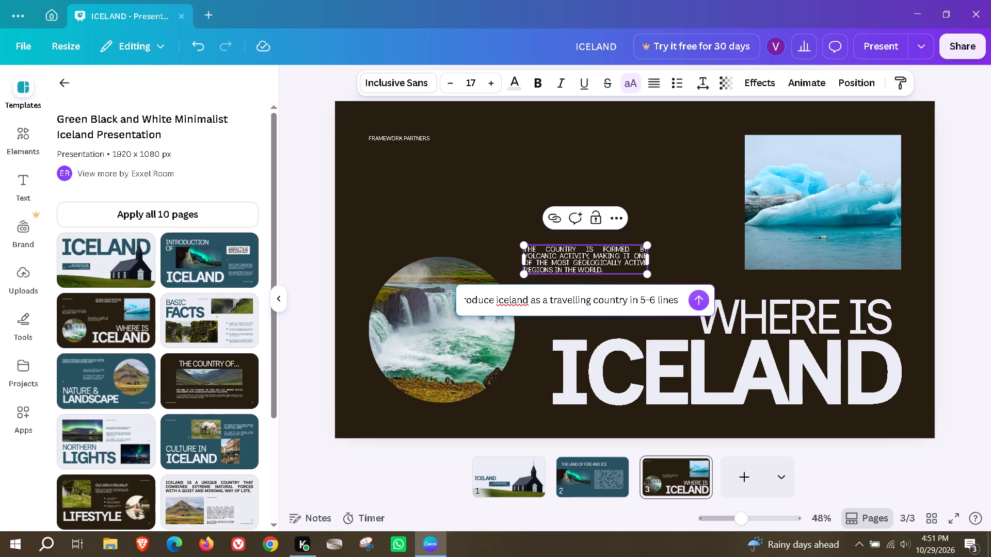
key(Return)
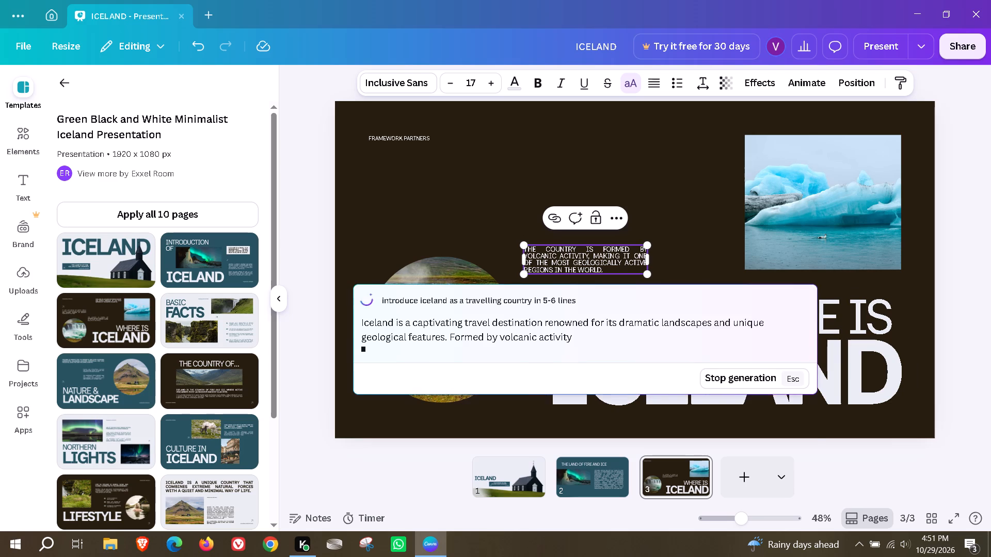
click(749, 440)
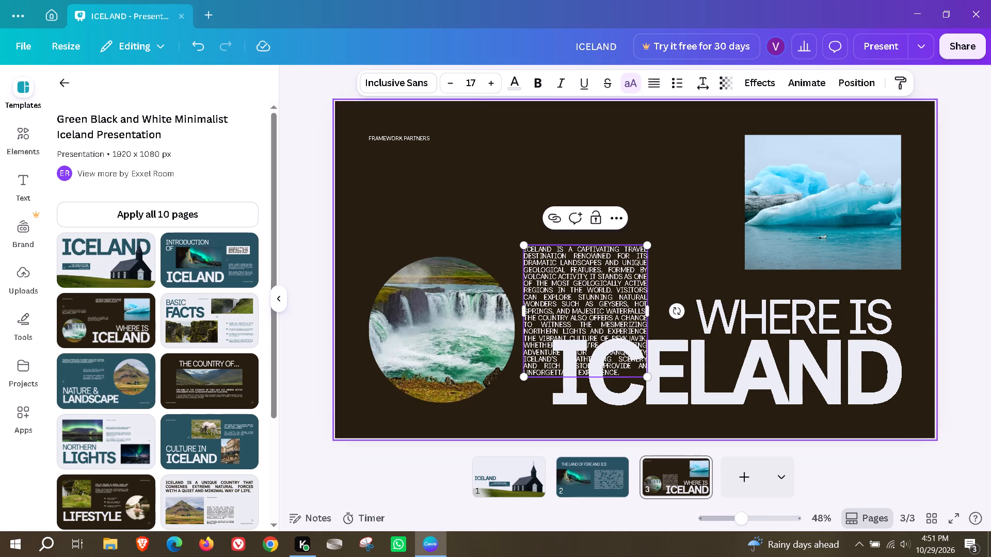
Move the generated paragraph up clear of the ICELAND title and delete the WHERE IS heading.
click(686, 249)
drag(604, 288, 612, 222)
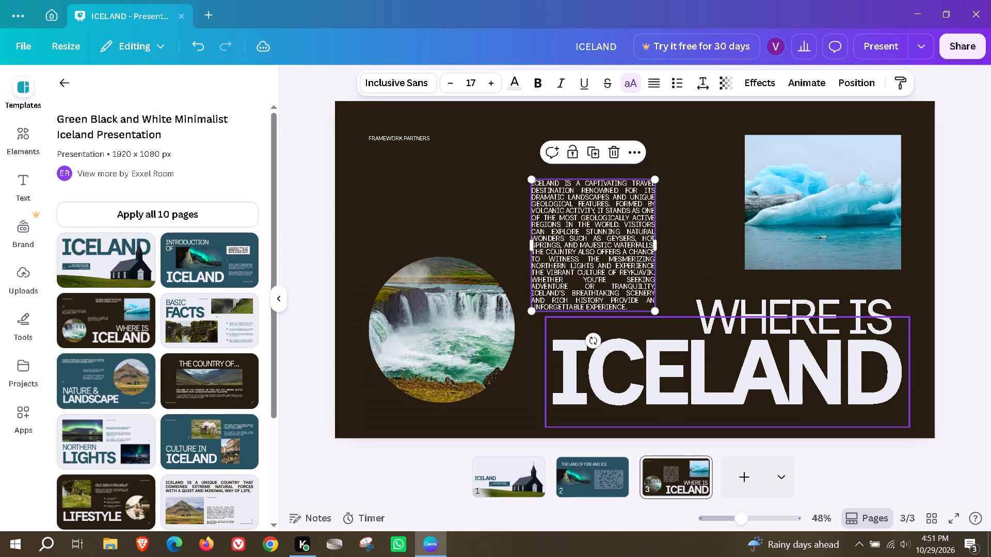
click(777, 299)
click(790, 263)
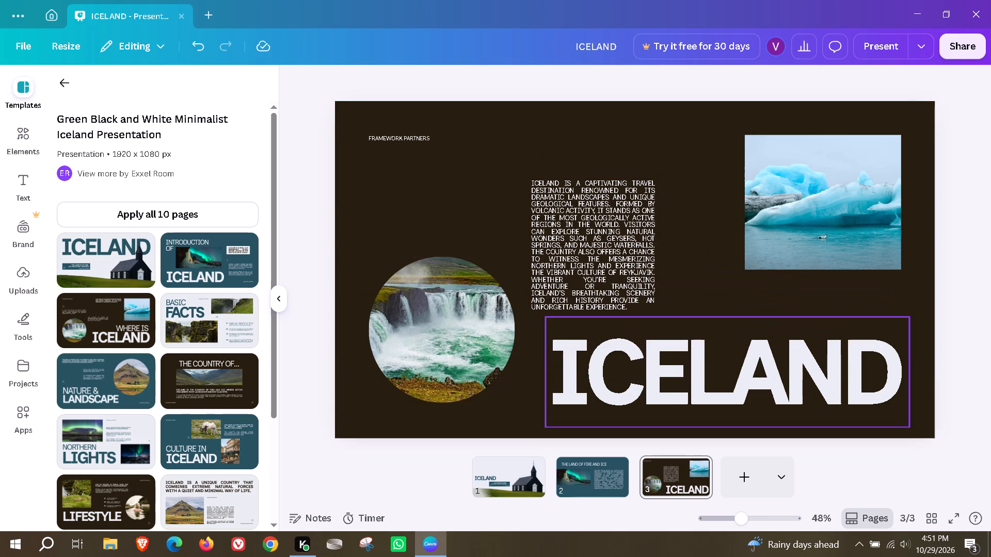
Replace the ICELAND title text on page 3 with "Introduction".
double_click(783, 366)
text(Introduction)
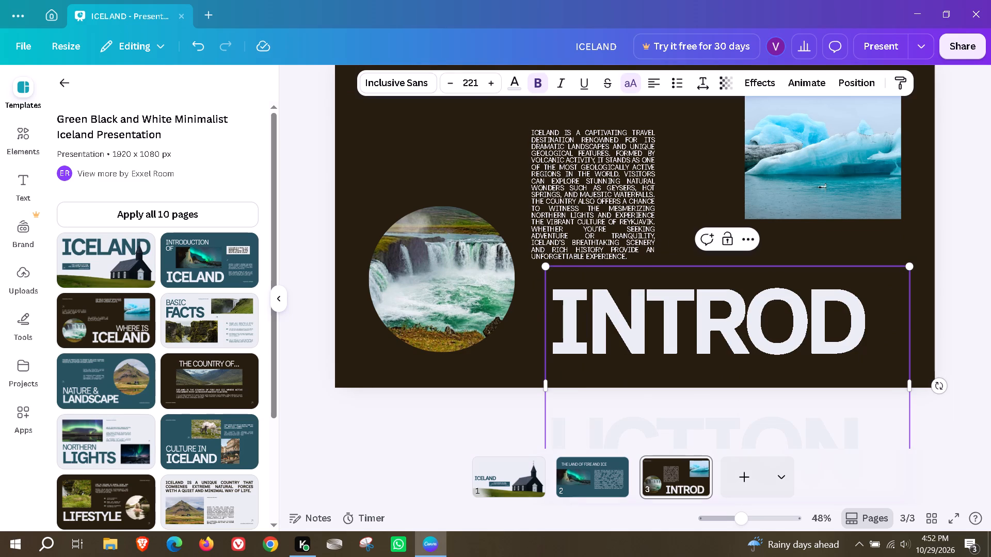
Reduce the INTRODUCTION title to font size 121, widen its box to one line, and move it above the waterfall photo.
click(906, 273)
drag(913, 266, 718, 330)
click(702, 385)
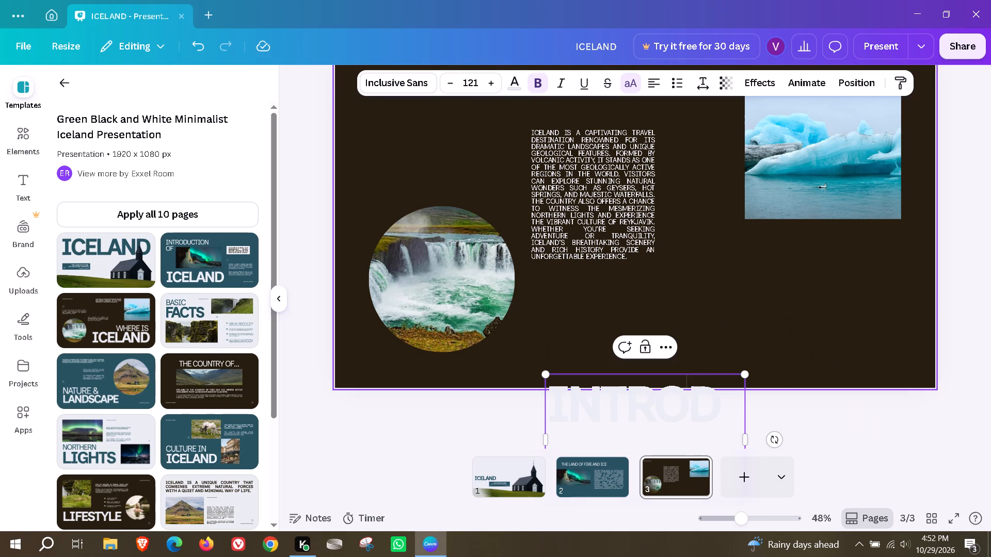
click(756, 340)
drag(693, 434, 692, 235)
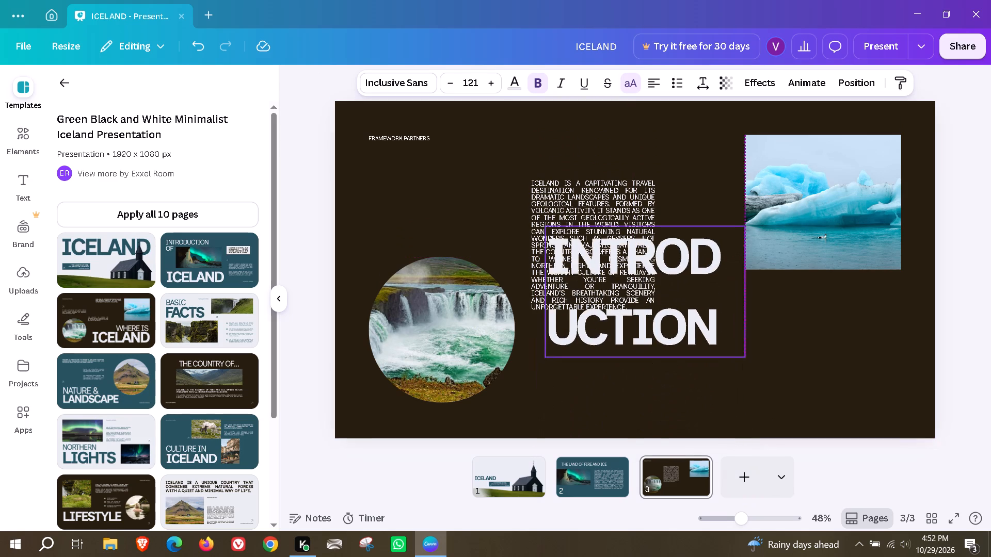
drag(692, 235, 690, 232)
drag(746, 289, 916, 292)
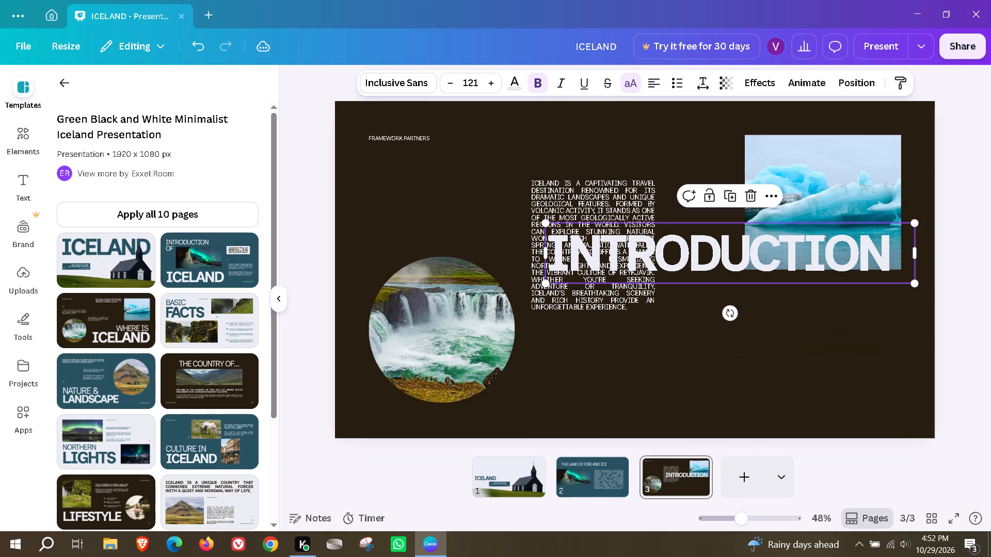
drag(819, 266, 614, 179)
drag(460, 155, 458, 195)
Delete the FRAMEWORK PARTNERS label from page 3.
click(408, 140)
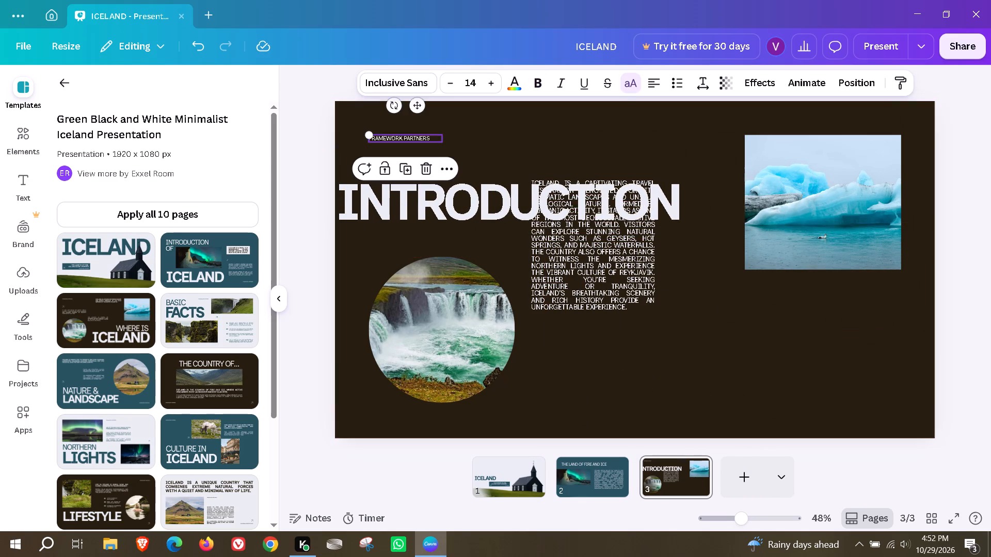
click(426, 168)
Shrink the INTRODUCTION title to font size 78 and place it near the page's top, between the left margin and glacier photo.
drag(445, 191, 476, 141)
drag(741, 181, 608, 168)
drag(491, 151, 551, 155)
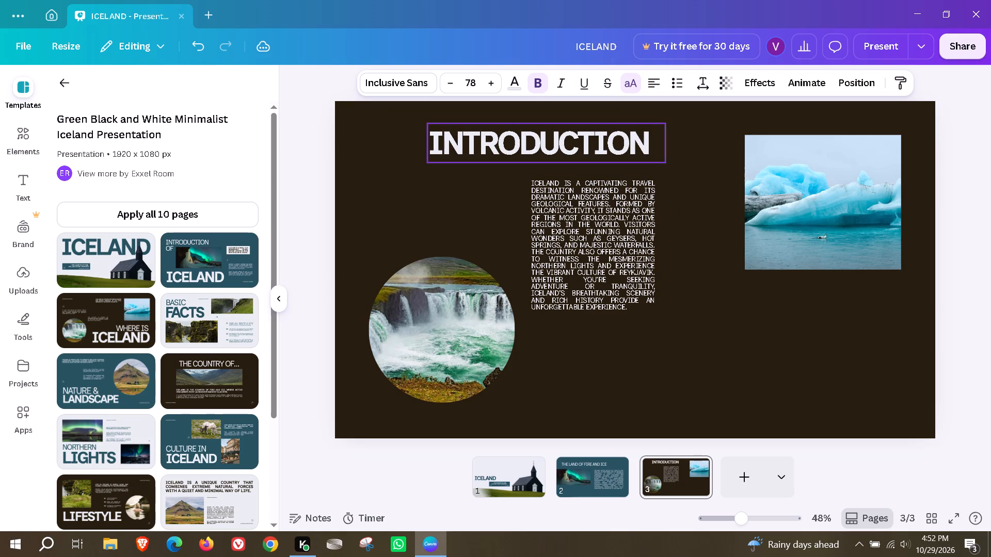
drag(551, 155, 549, 157)
Move the generated paragraph down beside the round waterfall photo.
click(597, 235)
drag(615, 256, 628, 325)
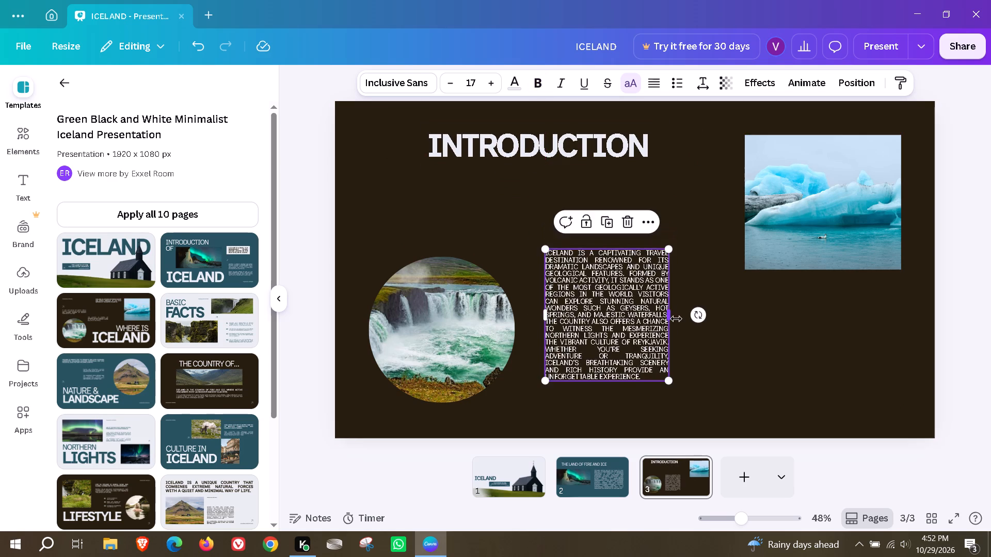
Widen and enlarge the generated paragraph on page 3 to fill the space between the waterfall and glacier photos.
drag(677, 318, 733, 361)
drag(725, 340, 758, 398)
drag(717, 339, 684, 351)
Move the INTRODUCTION title slightly down, closer to the paragraph.
drag(598, 149, 595, 180)
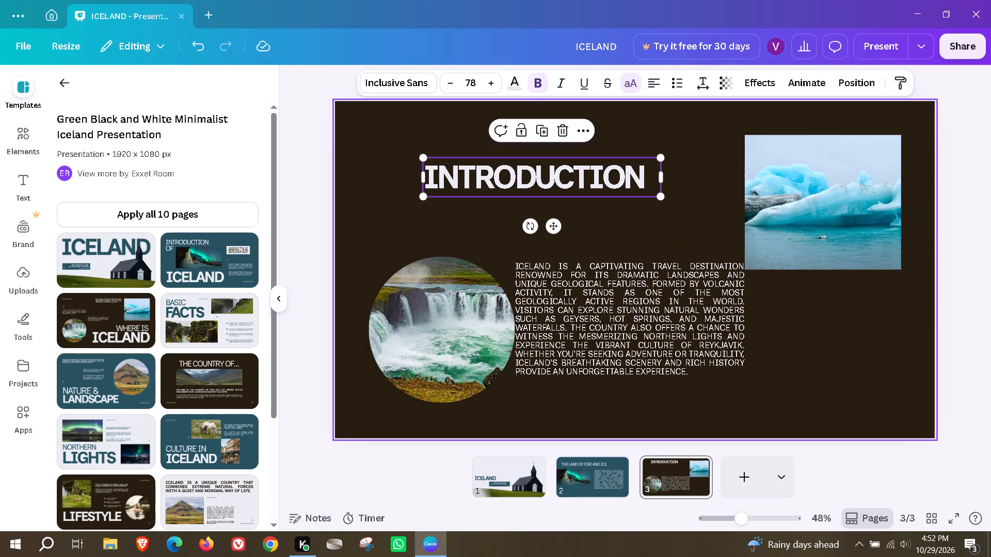
Add the BASIC FACTS template page to the presentation as a new page.
click(191, 320)
click(561, 308)
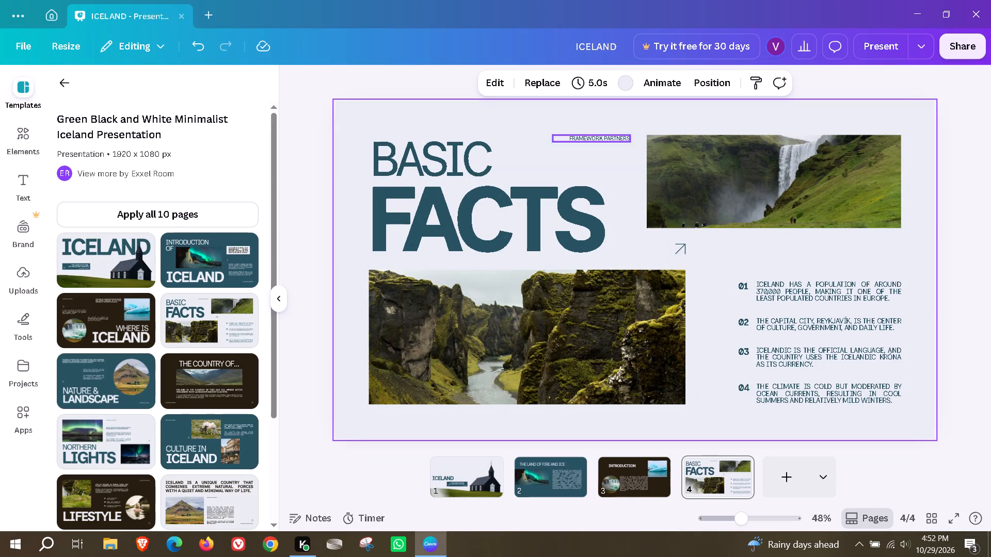
Delete the FRAMEWORK PARTNERS label from page 4.
click(608, 127)
click(608, 134)
click(605, 140)
click(609, 160)
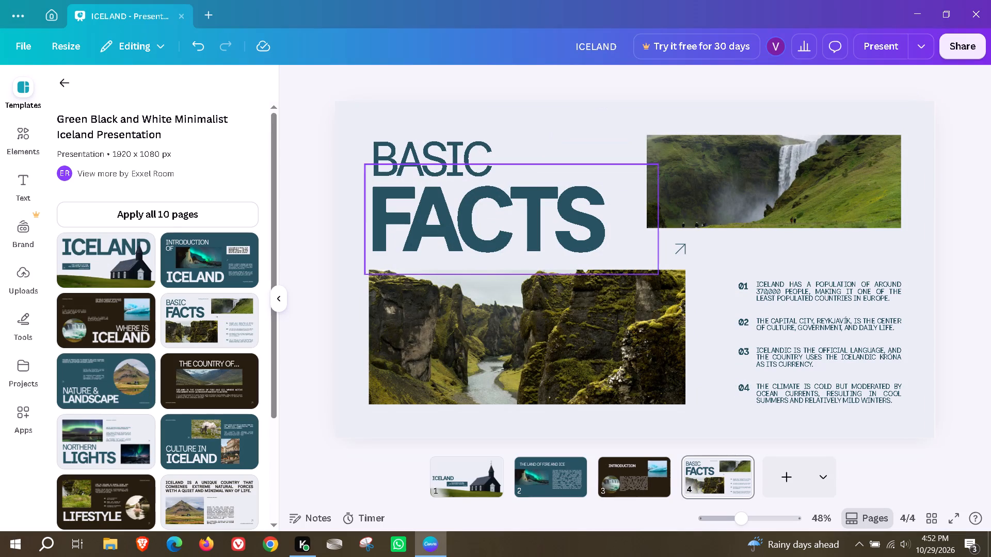
Delete the large FACTS heading word, keeping the BASIC text above it.
click(417, 170)
click(424, 155)
click(592, 127)
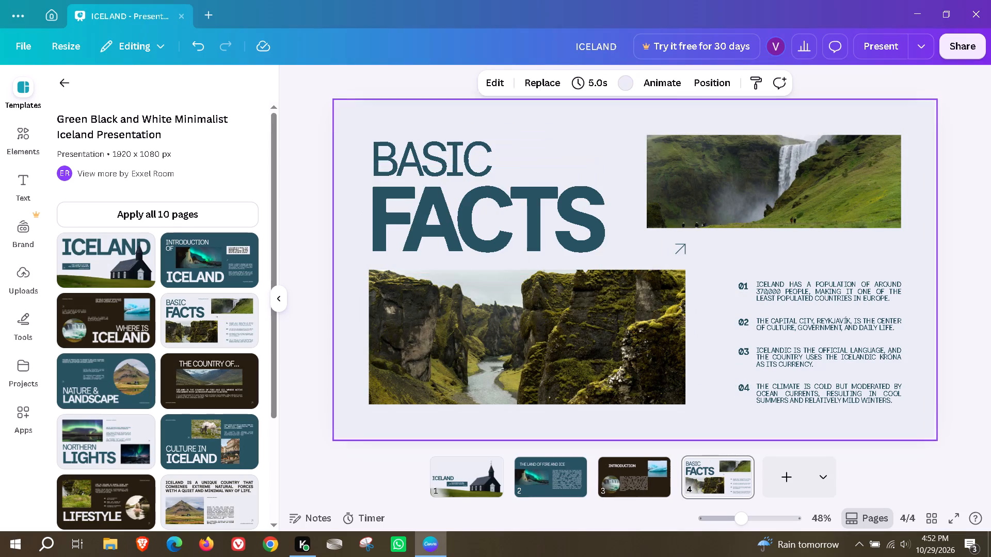
click(440, 147)
click(536, 219)
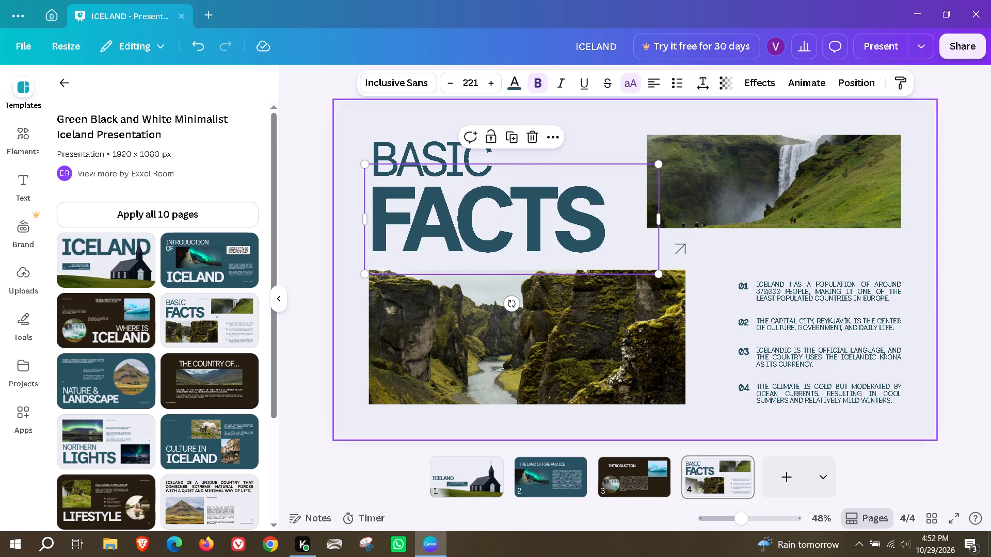
click(533, 142)
Replace the BASIC heading with Reykjavik, widen its box to one line, and move it lower above the canyon photo.
double_click(436, 178)
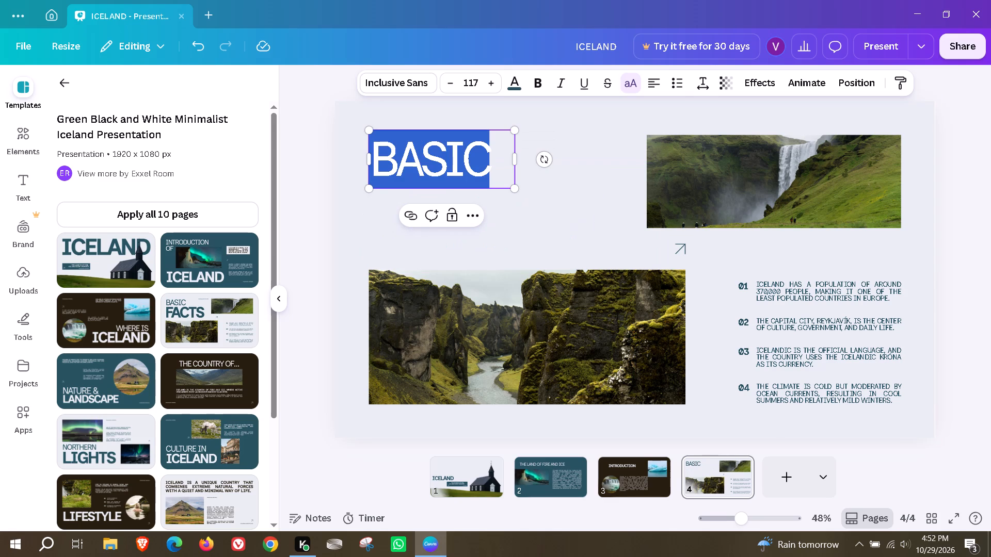
text(Rey)
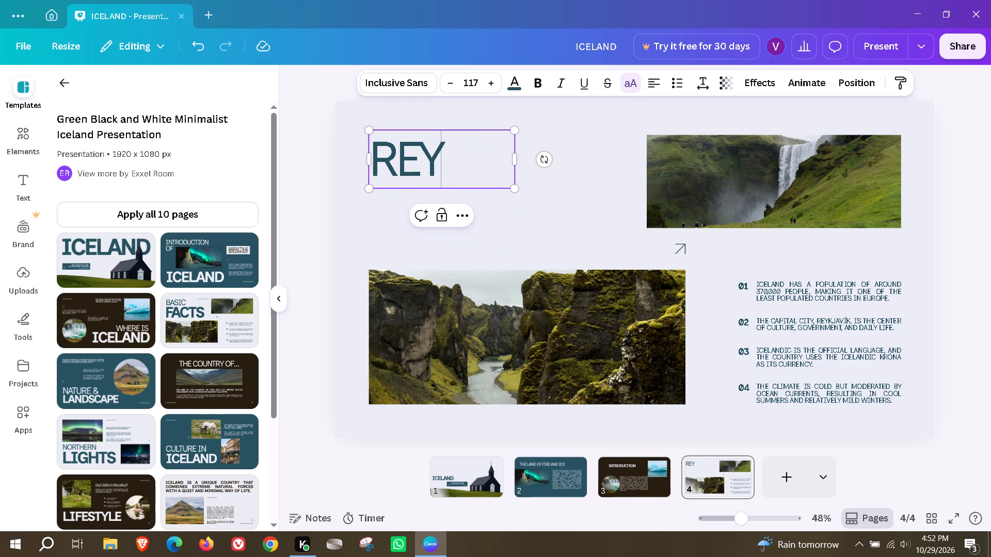
text(kjavik)
key(space)
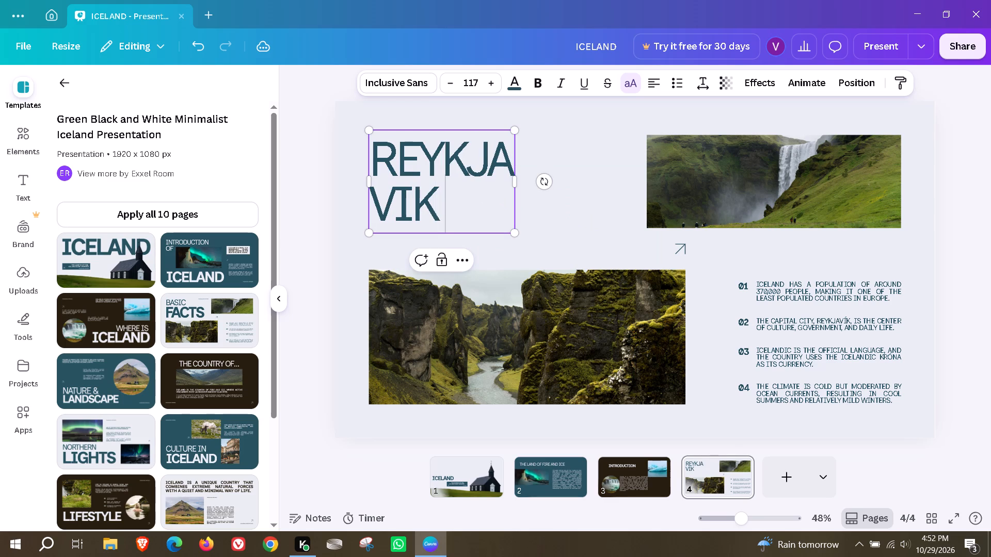
drag(519, 184, 568, 204)
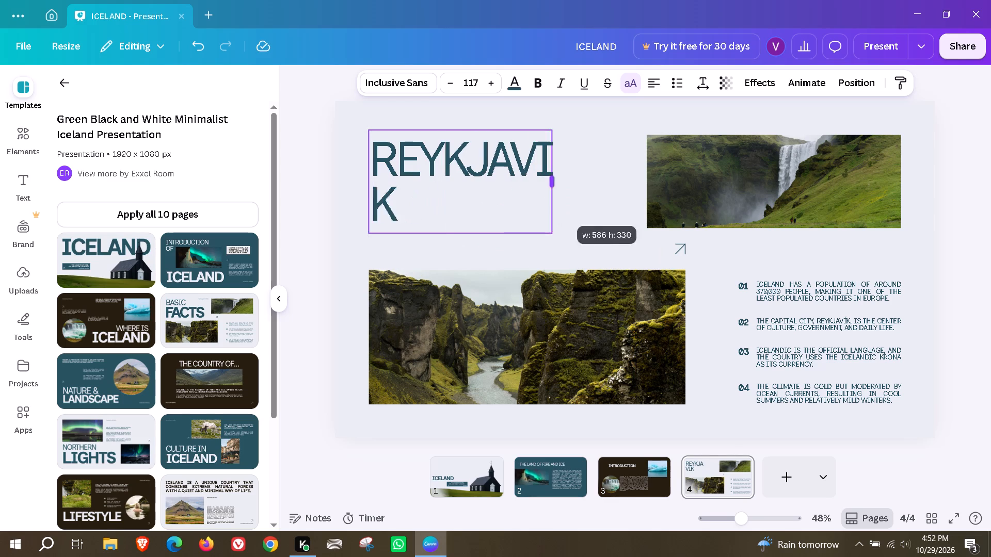
drag(568, 204, 594, 204)
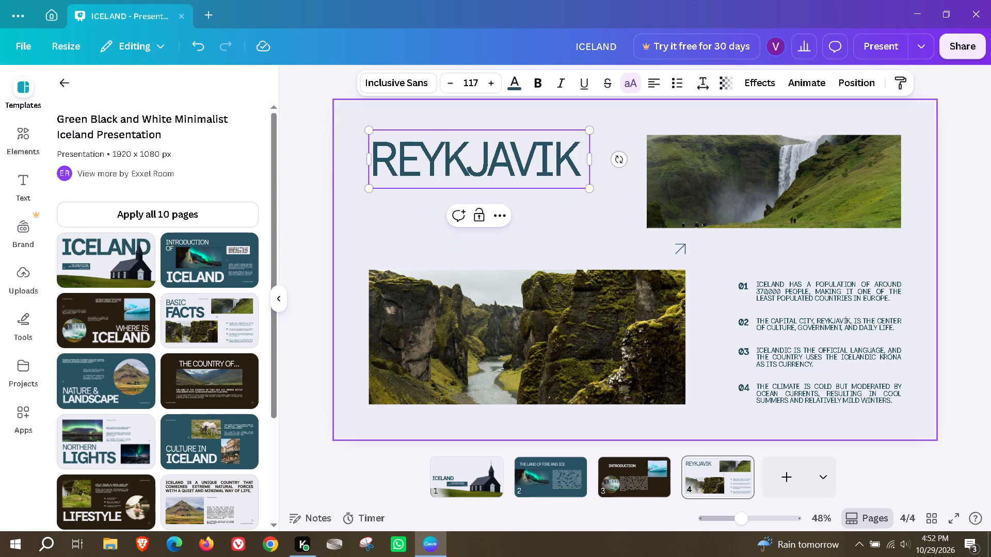
click(534, 224)
drag(508, 160, 514, 194)
drag(720, 274, 761, 346)
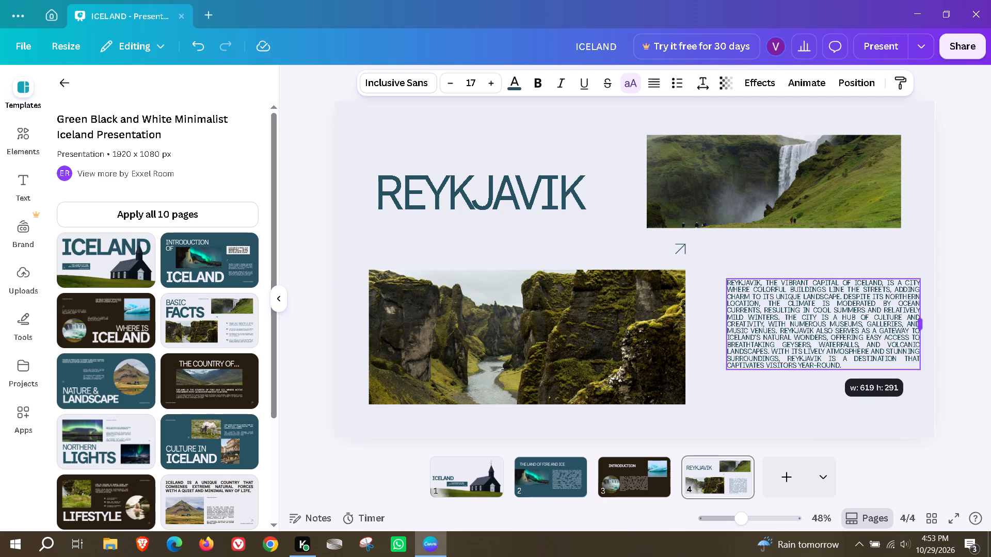
drag(925, 356, 926, 356)
drag(905, 418, 897, 418)
drag(822, 321, 799, 322)
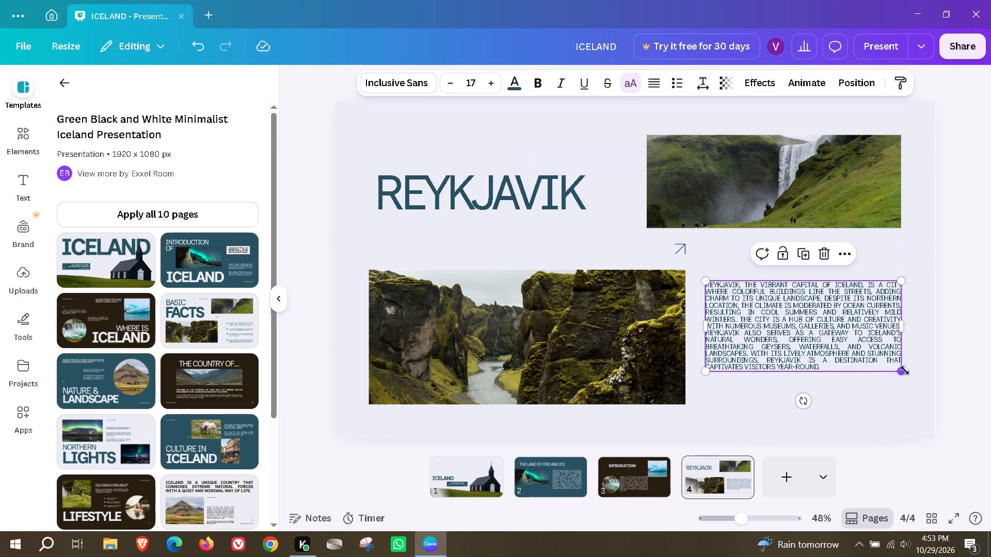
drag(904, 370, 915, 406)
drag(865, 333, 859, 340)
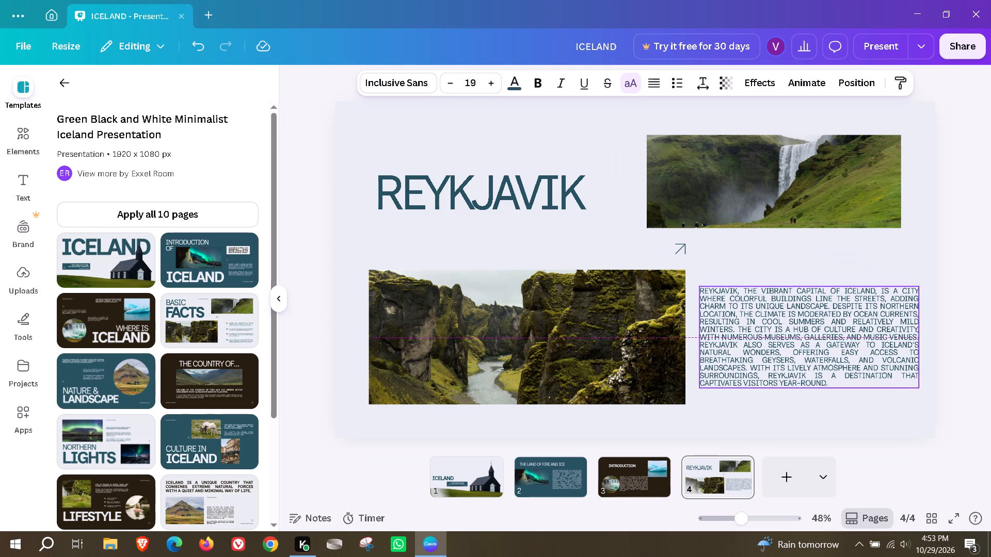
drag(859, 340, 859, 335)
click(875, 391)
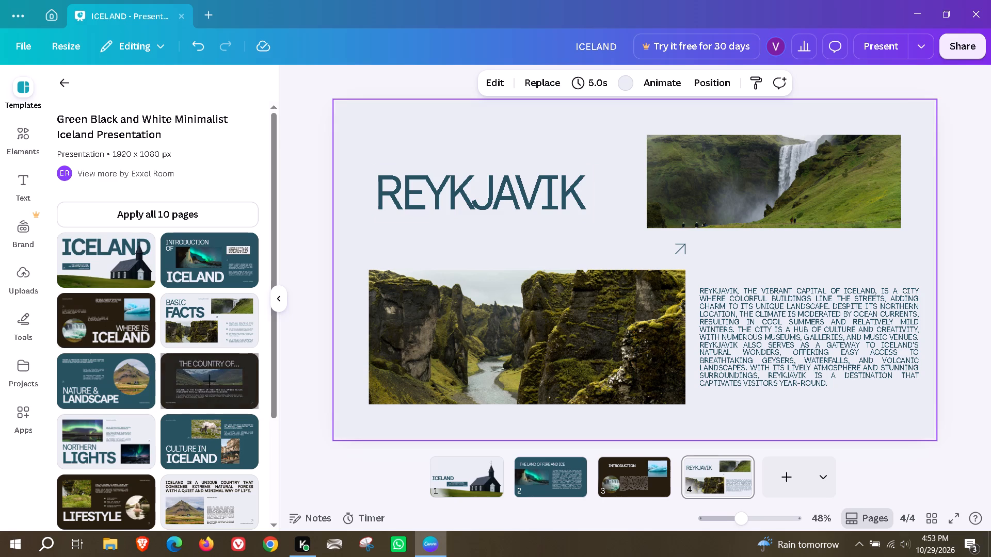
Add the NATURE & LANDSCAPE template page to the presentation as a new page.
click(78, 378)
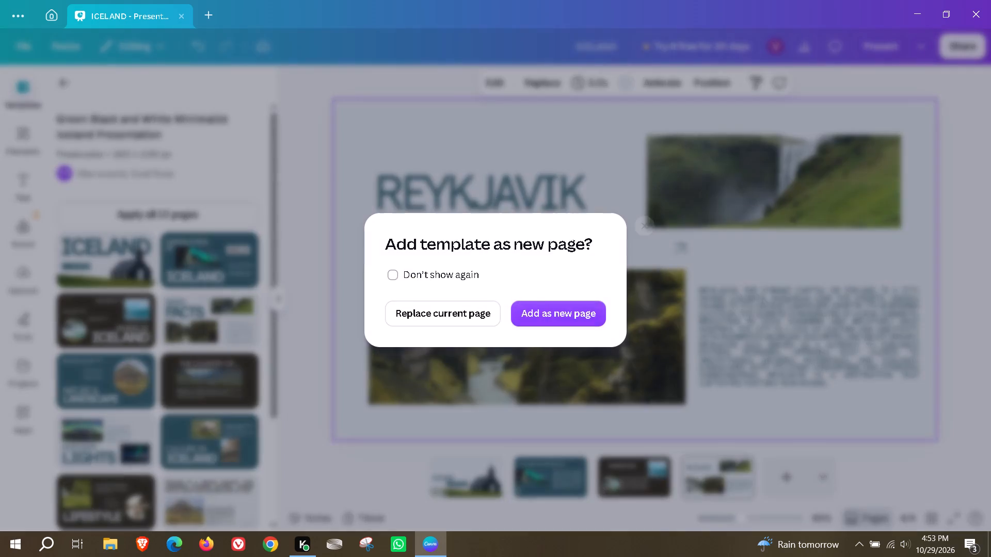
click(535, 322)
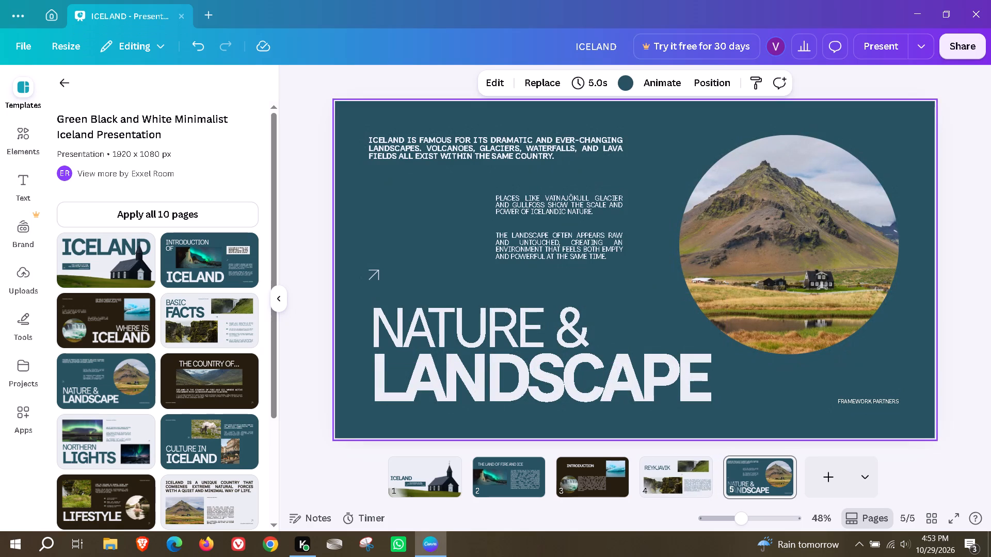
Delete the arrow, the LANDSCAPE heading word and the two small paragraphs from page 5.
click(370, 276)
click(396, 247)
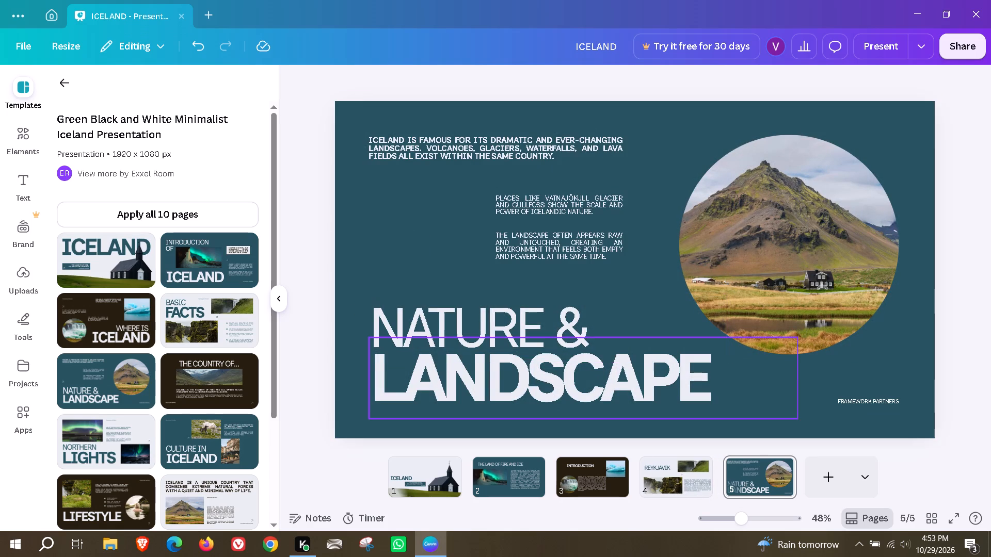
click(545, 381)
click(603, 311)
click(579, 336)
click(406, 196)
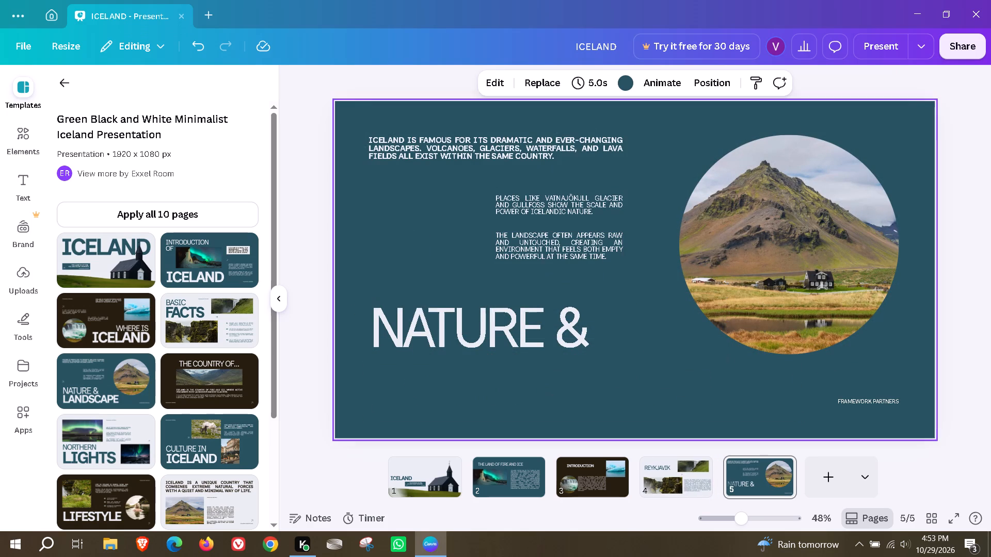
drag(486, 184, 589, 291)
click(585, 174)
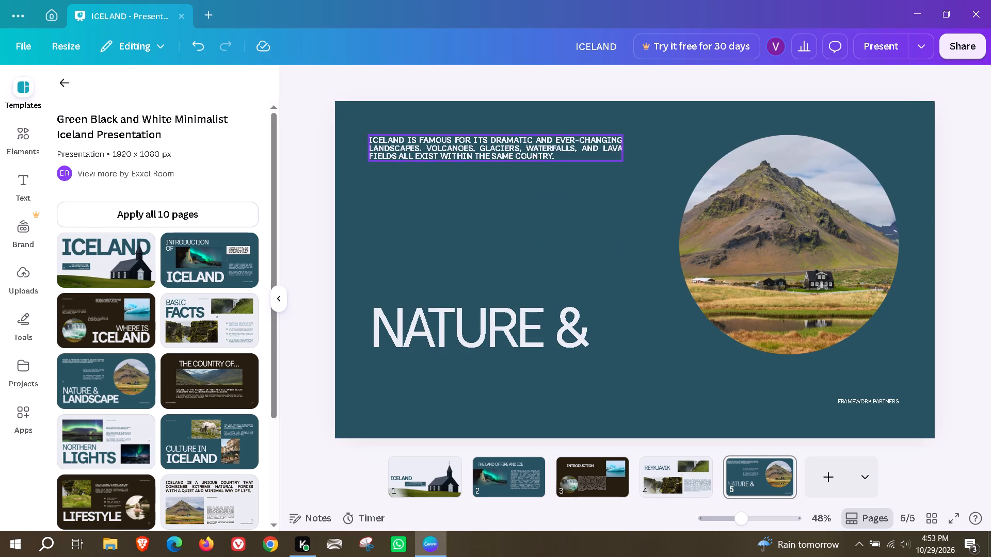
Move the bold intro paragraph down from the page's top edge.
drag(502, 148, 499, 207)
Retitle page 5 THE NORTHERN LIGHTS at font size 80.7 on one line, and place it above the bold paragraph.
double_click(563, 322)
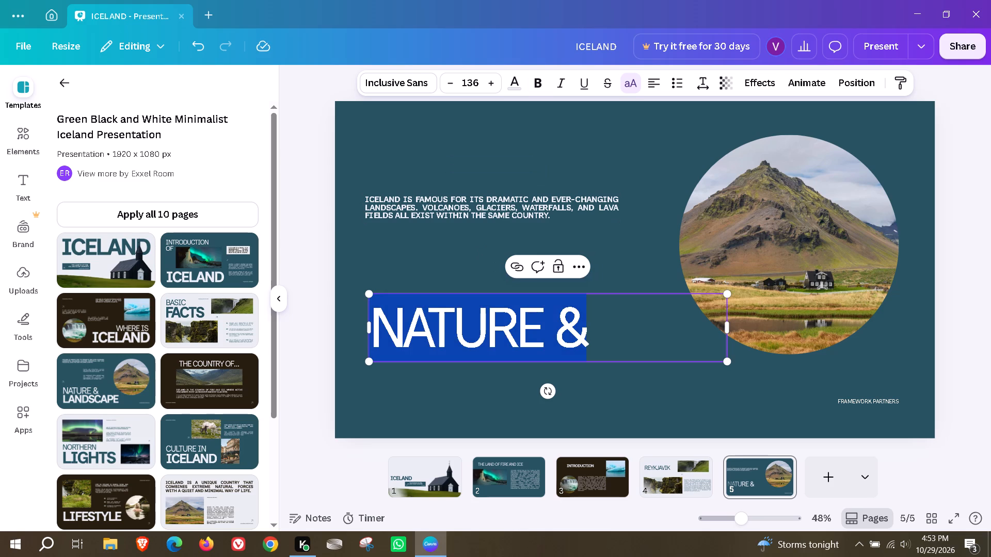
text(THE NORTHERN LIGHTS)
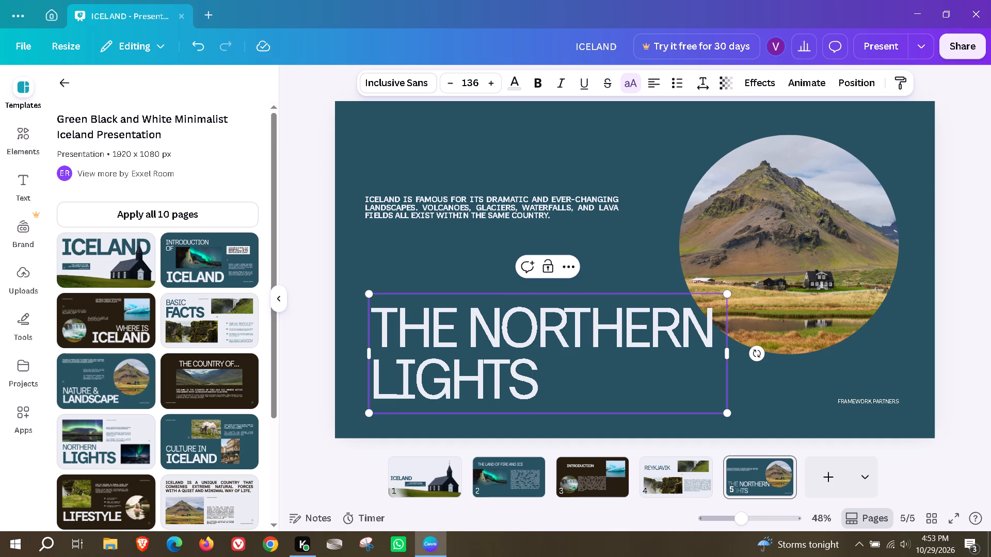
drag(727, 412, 595, 325)
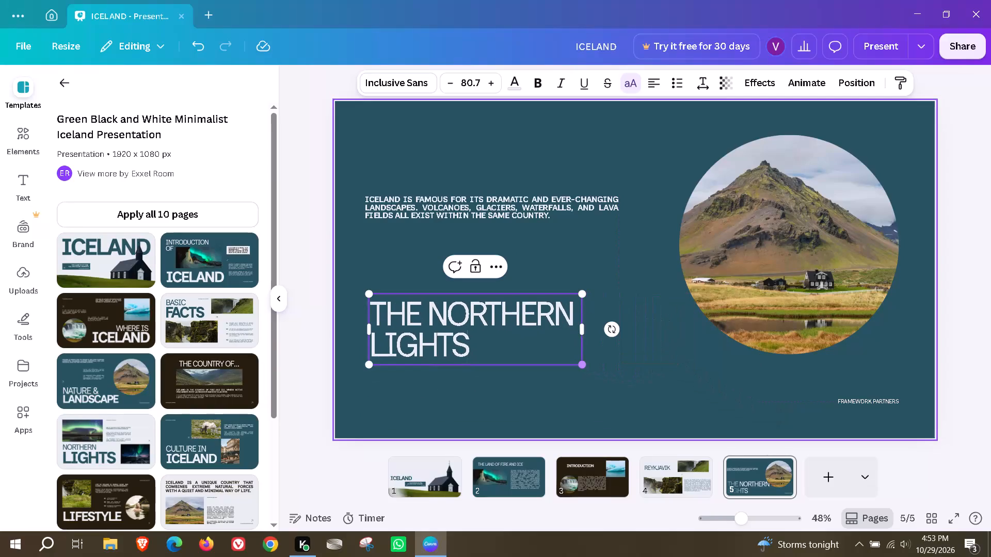
drag(586, 327, 685, 330)
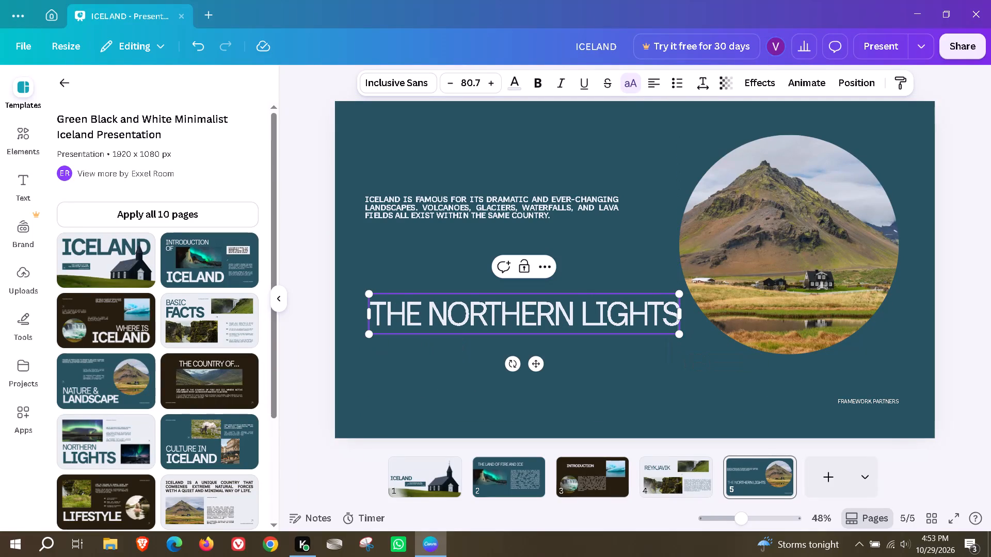
click(601, 360)
drag(550, 324, 544, 177)
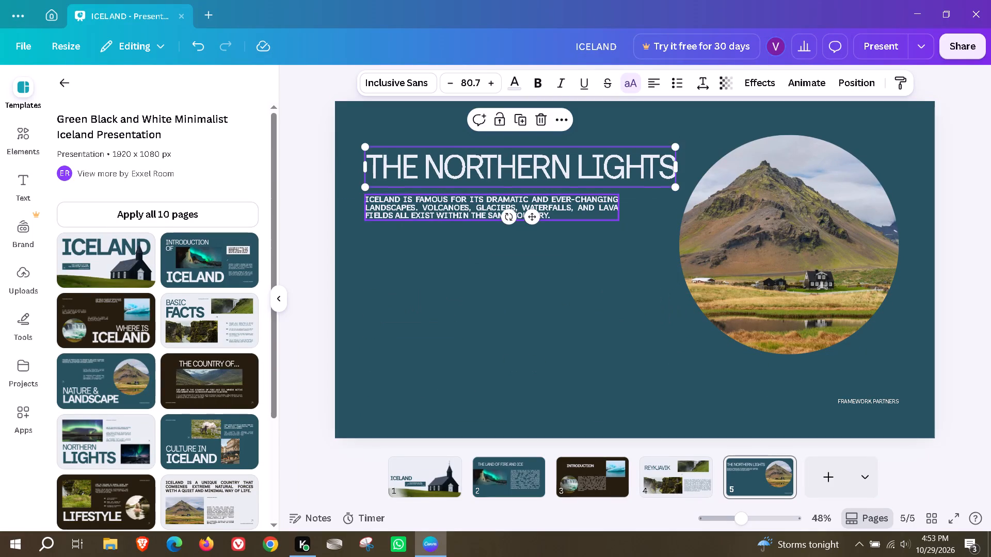
Move the bold paragraph down to leave a gap below the title.
drag(518, 213, 522, 273)
Replace page 5's bold paragraph with Magic Write text from the prompt "generate 5-6 lines on how northern lights are the greatest light show in iceland".
click(544, 236)
scroll(580, 422, down, 3)
click(597, 495)
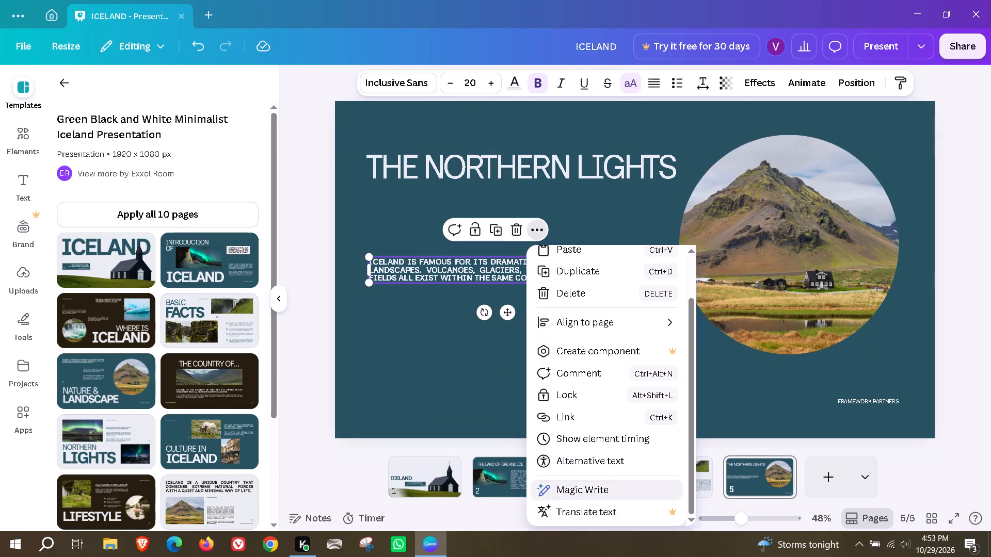
click(595, 267)
text(generta)
key(space)
key(BackSpace)
key(BackSpace)
key(BackSpace)
text(ate)
key(space)
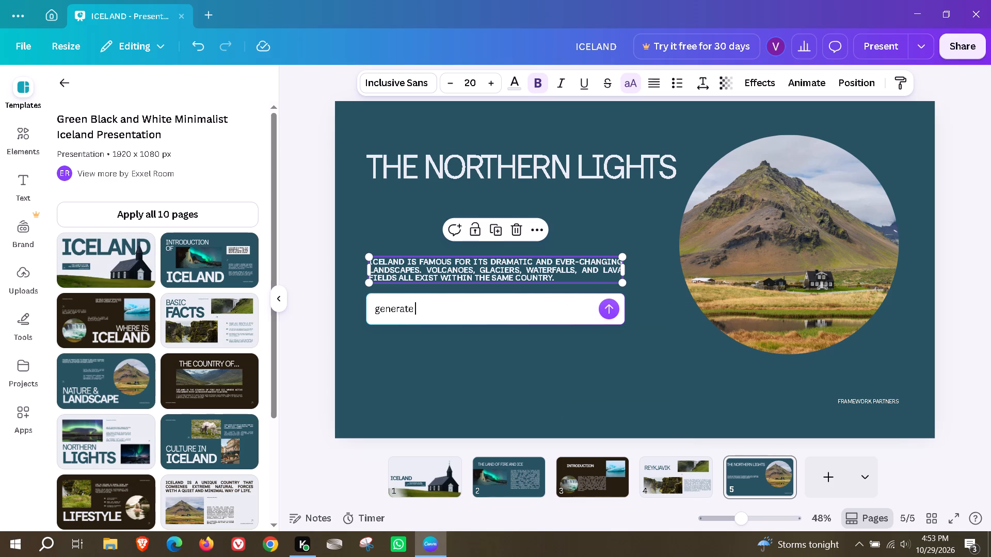
text(5-6 lie)
key(BackSpace)
text(nes)
key(space)
text(on how norterh)
key(BackSpace)
key(BackSpace)
key(BackSpace)
text(th)
key(BackSpace)
key(BackSpace)
text(hern lights are the greatest)
key(space)
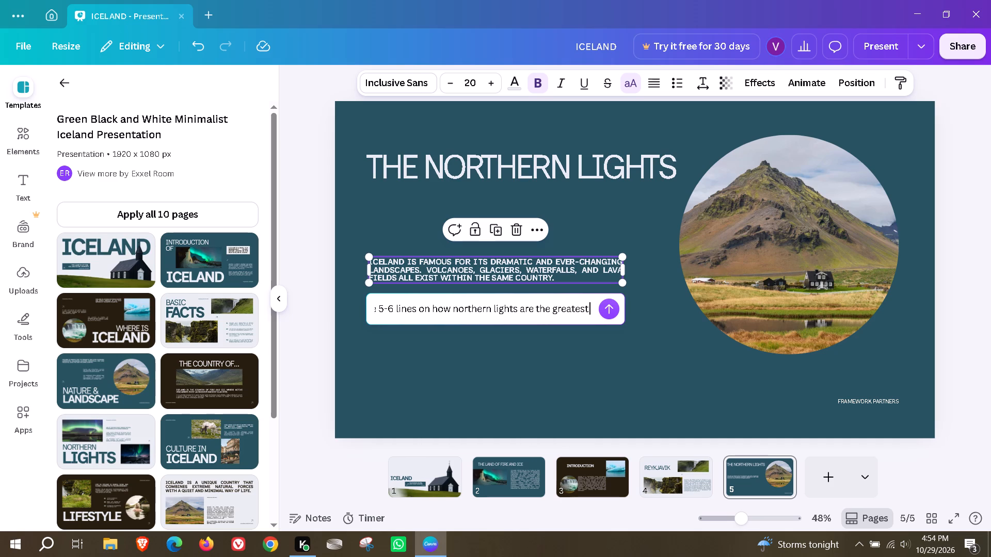
text(light show in in)
key(BackSpace)
text(celand)
key(Return)
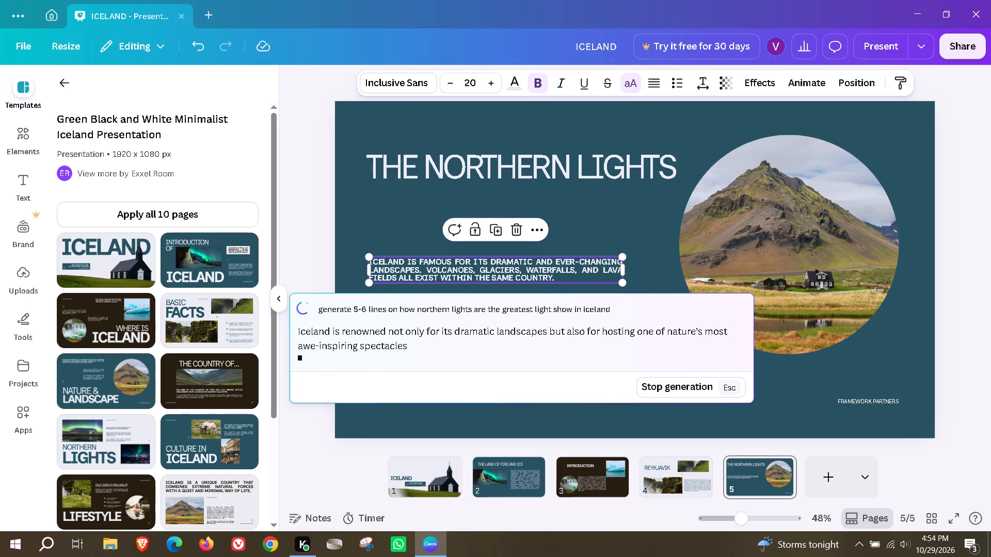
click(697, 477)
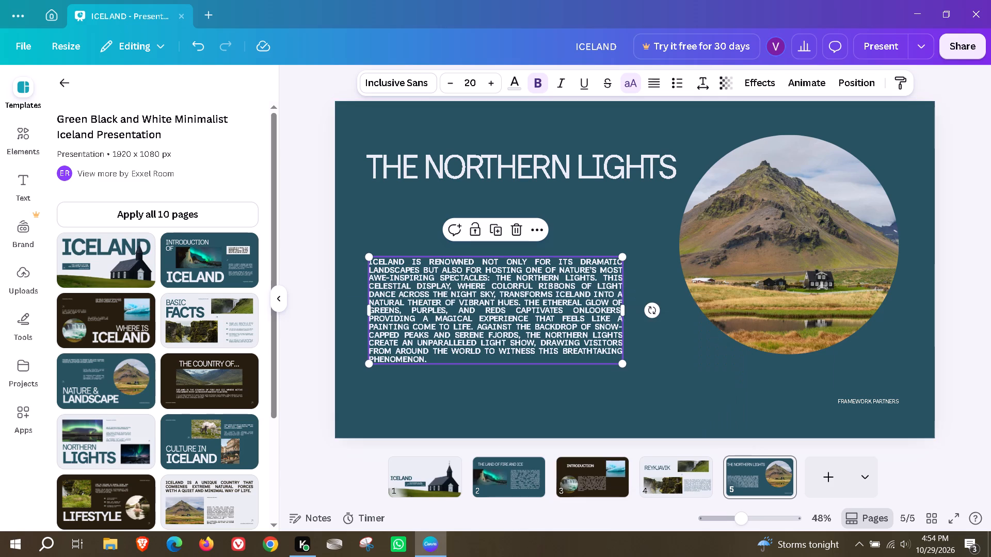
Enlarge page 5's generated paragraph to font size 24.2 and move it up beneath the title, beside the circular photo.
drag(627, 362, 674, 399)
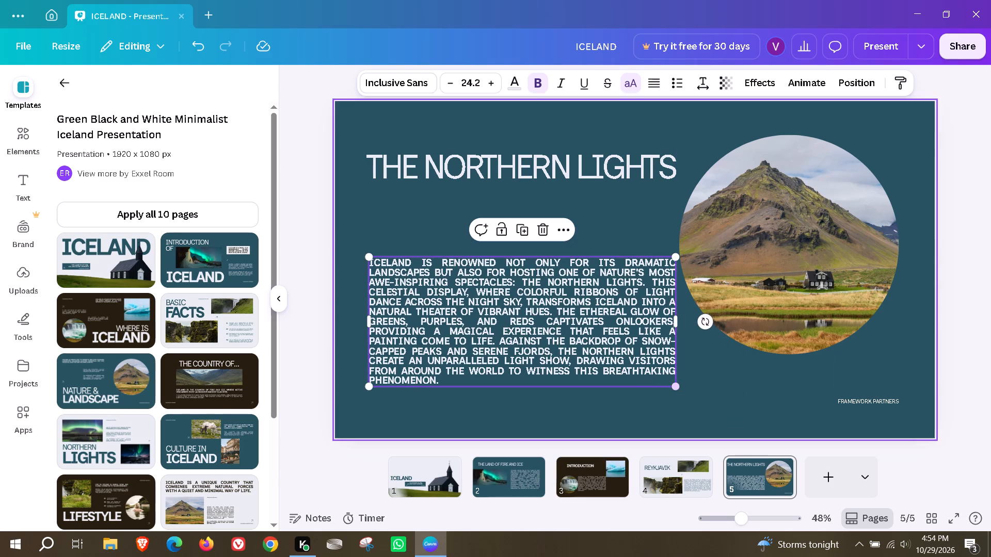
drag(581, 360, 570, 332)
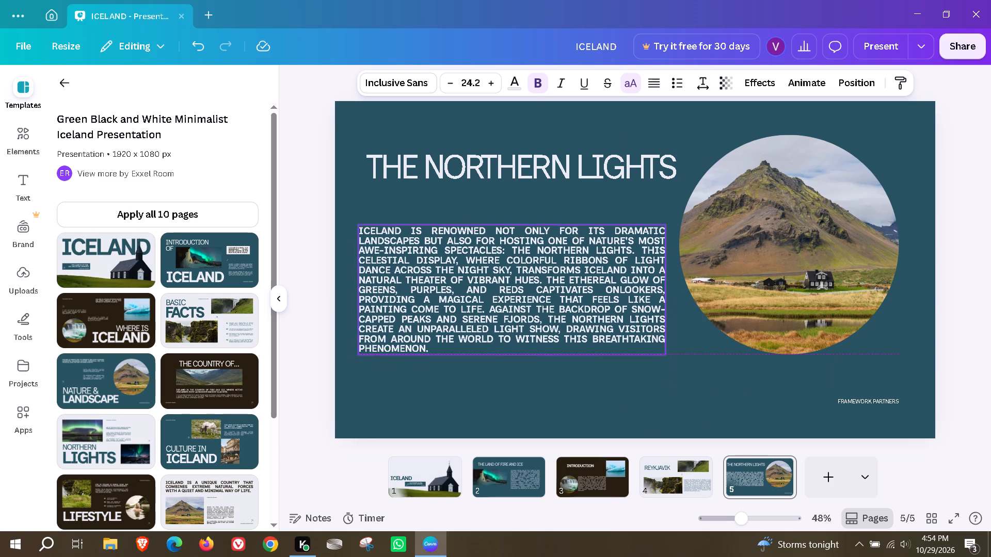
drag(570, 332, 576, 332)
Shrink the THE NORTHERN LIGHTS title and centre it just above the paragraph on page 5.
click(620, 142)
click(620, 148)
drag(675, 191, 584, 182)
drag(533, 168, 576, 196)
click(717, 372)
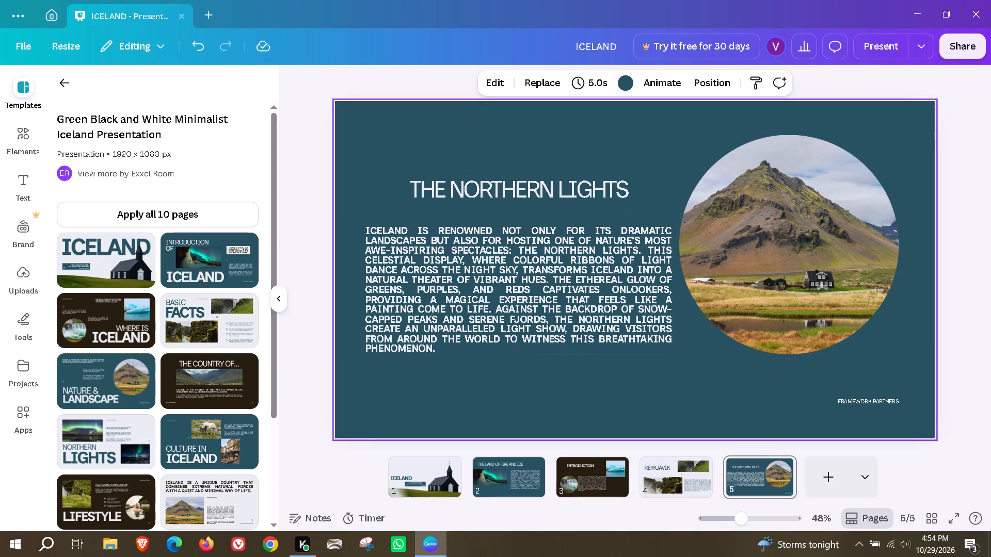
Add the template's THE COUNTRY OF... layout as new page 6.
click(243, 389)
click(552, 315)
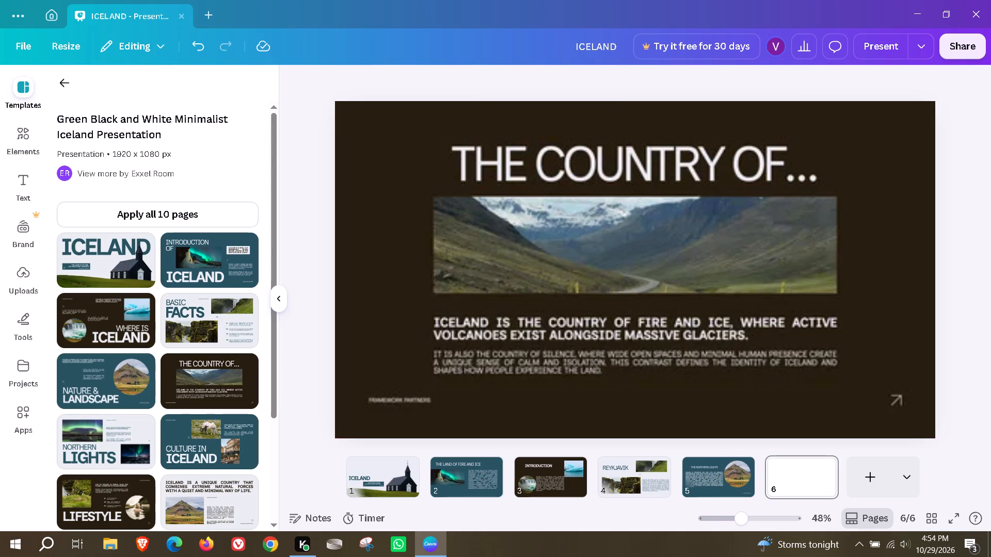
Retitle page 6 THE GOLDEN CIRCLE.
double_click(675, 166)
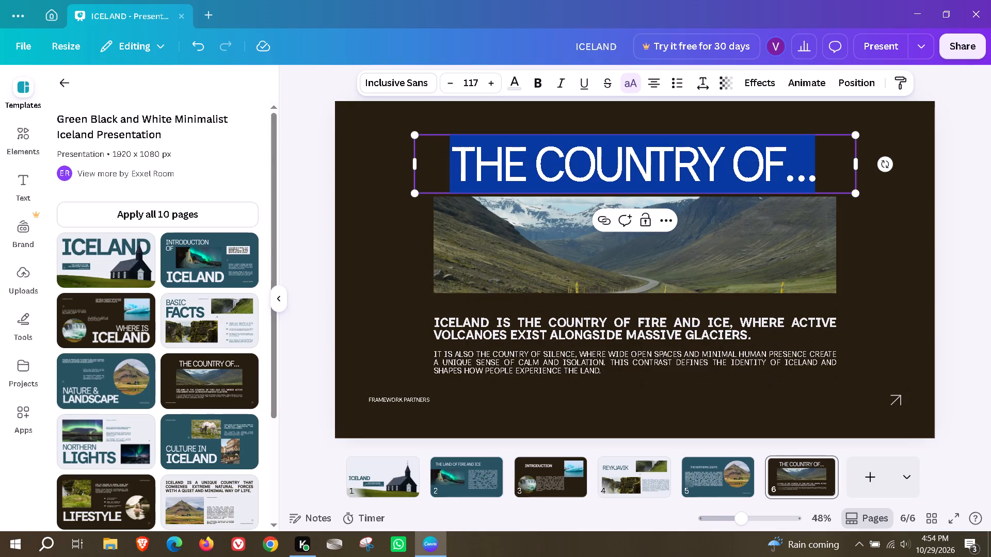
text(TH)
key(space)
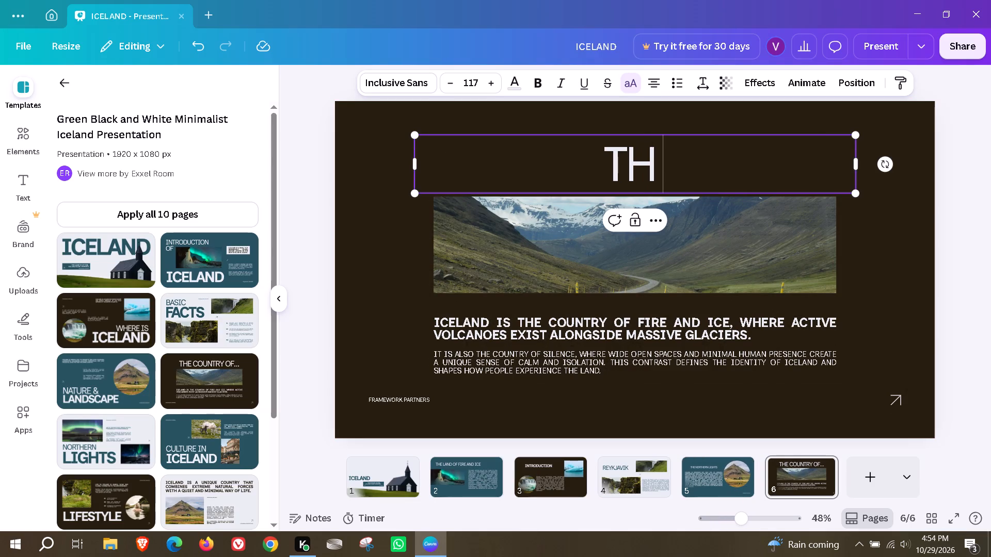
key(shift+BackSpace)
text(E GOLDEN CIRCLE)
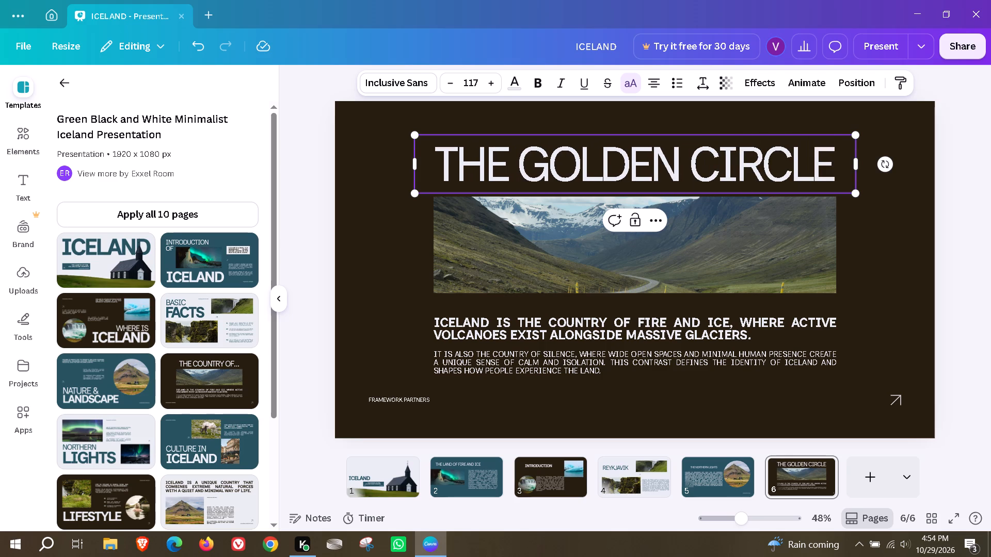
Delete the bold paragraph below the photo on page 6.
click(500, 341)
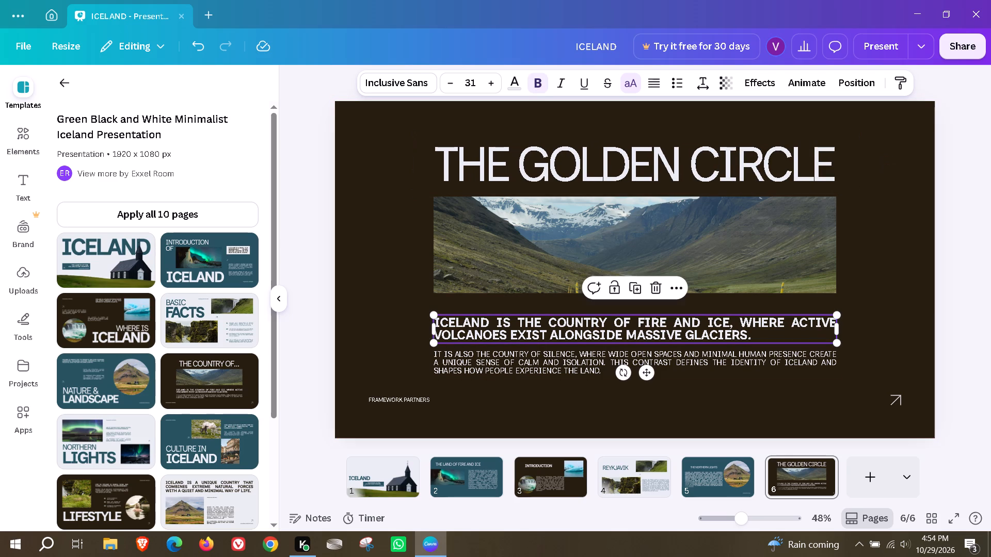
click(660, 292)
Replace page 6's small paragraph with Magic Write text from the prompt "generate 5-6 lines on iceland's golden circle".
double_click(606, 353)
click(666, 322)
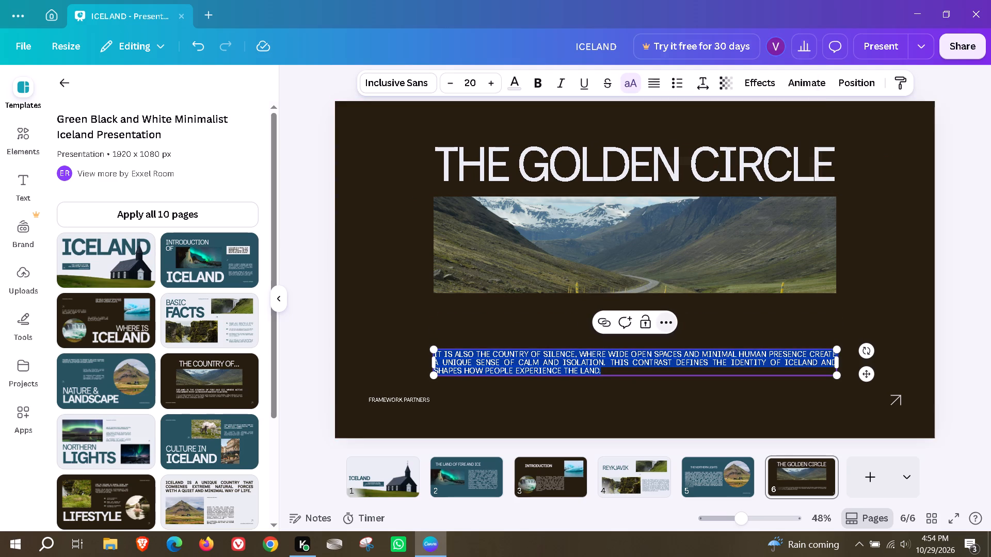
scroll(704, 397, down, 3)
scroll(723, 282, down, 4)
click(723, 269)
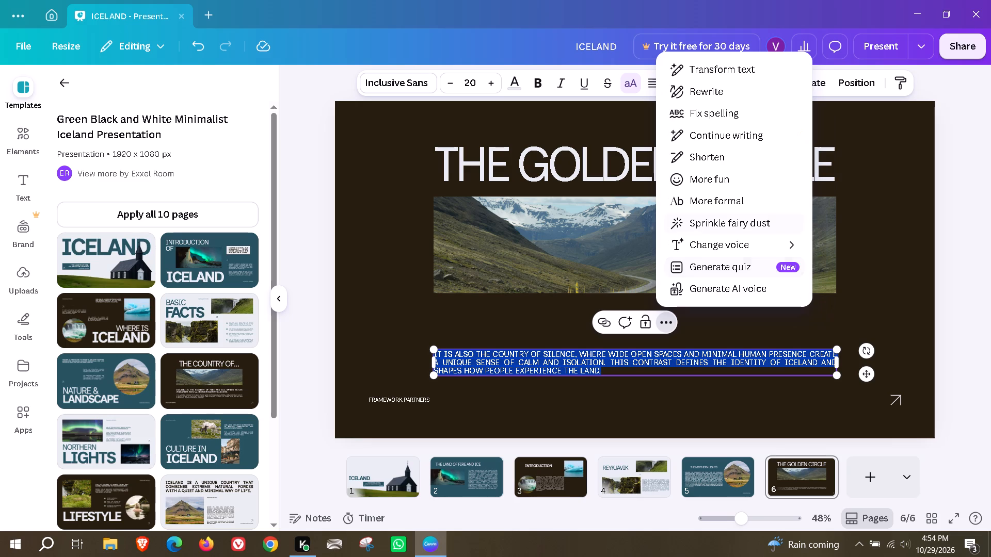
click(720, 71)
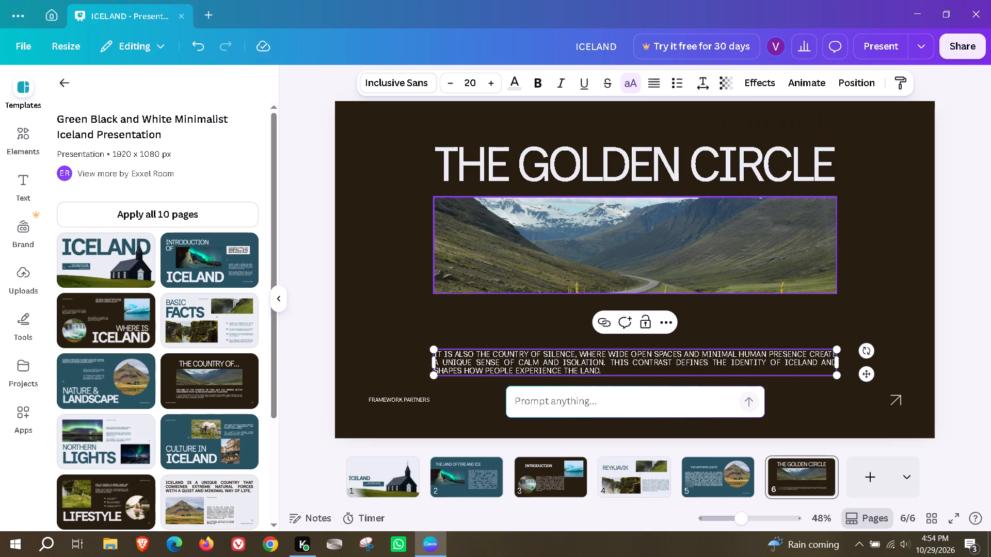
text(ge)
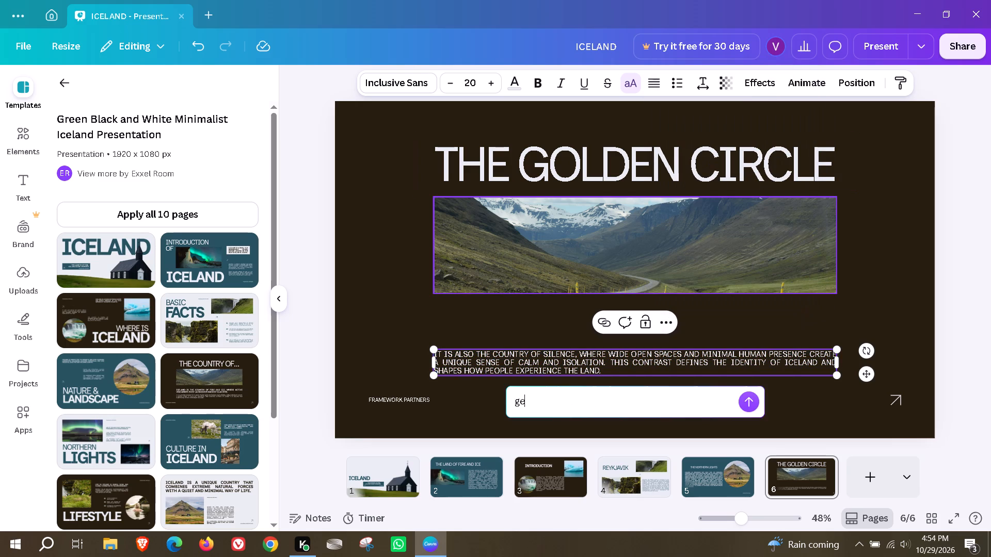
text(nerate)
key(space)
text(5-6 lines)
key(space)
text(n)
key(space)
key(BackSpace)
key(BackSpace)
text(on)
key(space)
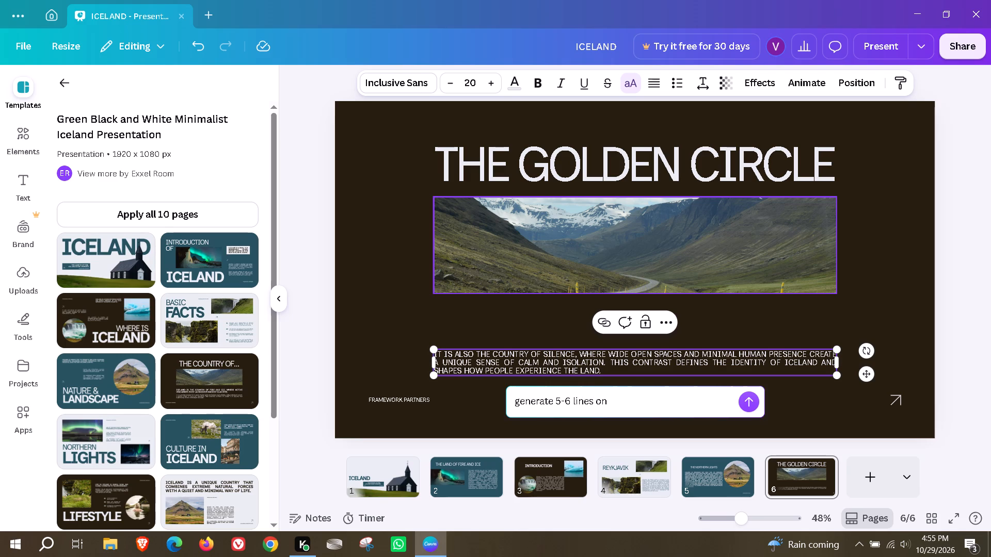
text(iceland's gol)
text(den circle)
key(Return)
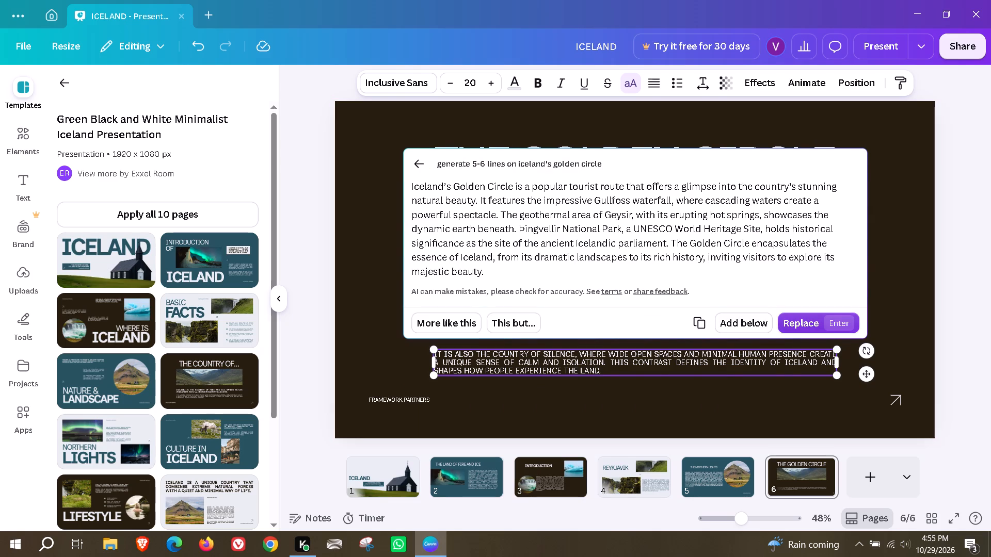
click(793, 325)
click(851, 327)
Move page 6's generated paragraph up below the photo, enlarge it to font size 22.4 and narrow it to the photo's width.
drag(663, 389, 661, 359)
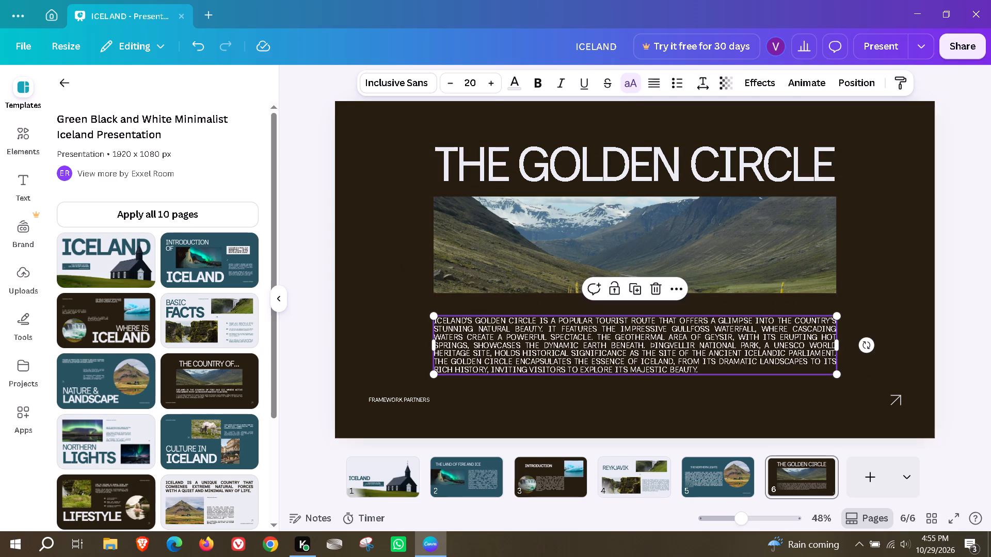
drag(837, 377, 877, 434)
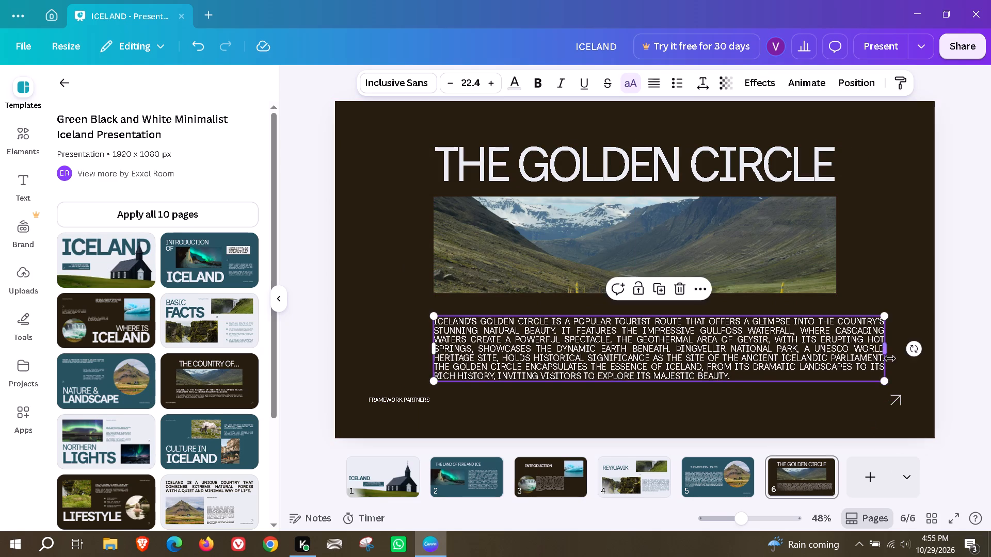
drag(890, 351, 844, 365)
click(887, 318)
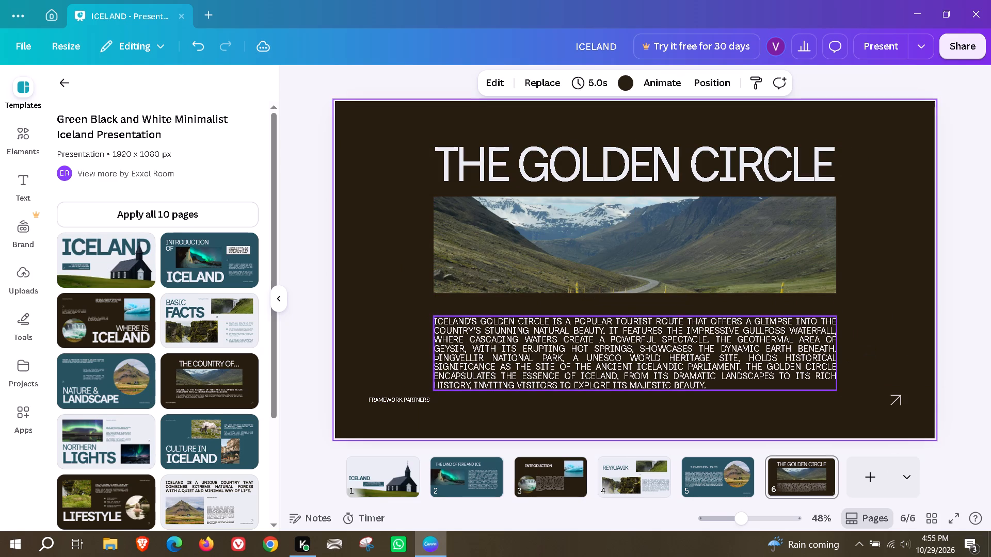
Delete the FRAMEWORK PARTNERS label from page 6.
click(405, 400)
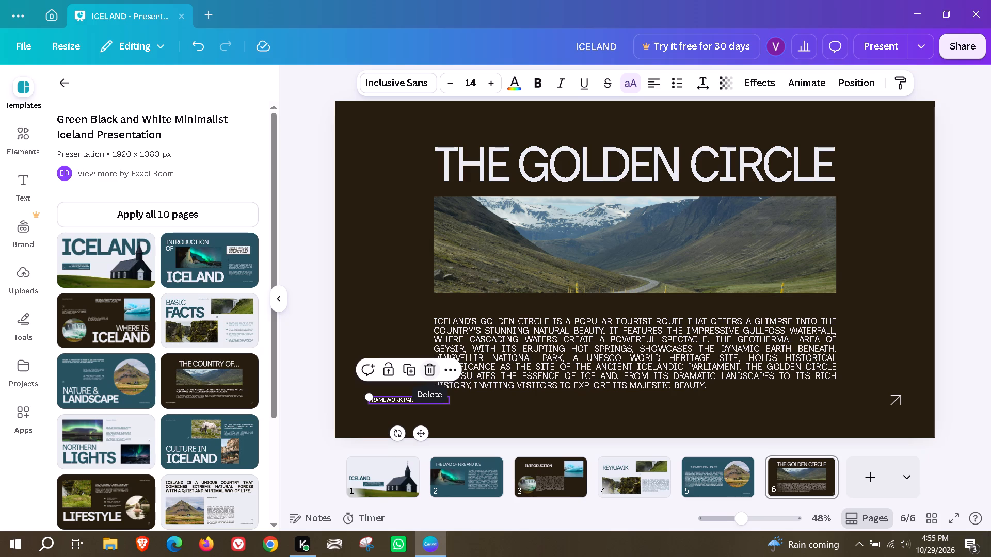
click(424, 370)
Enlarge page 6's paragraph to font size 23.8 and centre it horizontally on the page below the photo.
click(594, 363)
drag(834, 396, 849, 410)
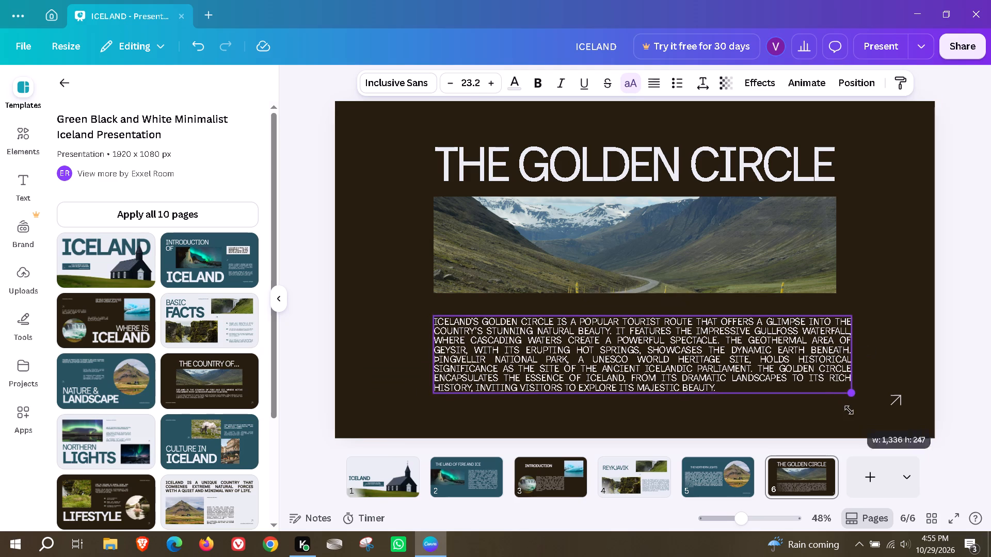
drag(849, 410, 859, 417)
drag(750, 370, 738, 377)
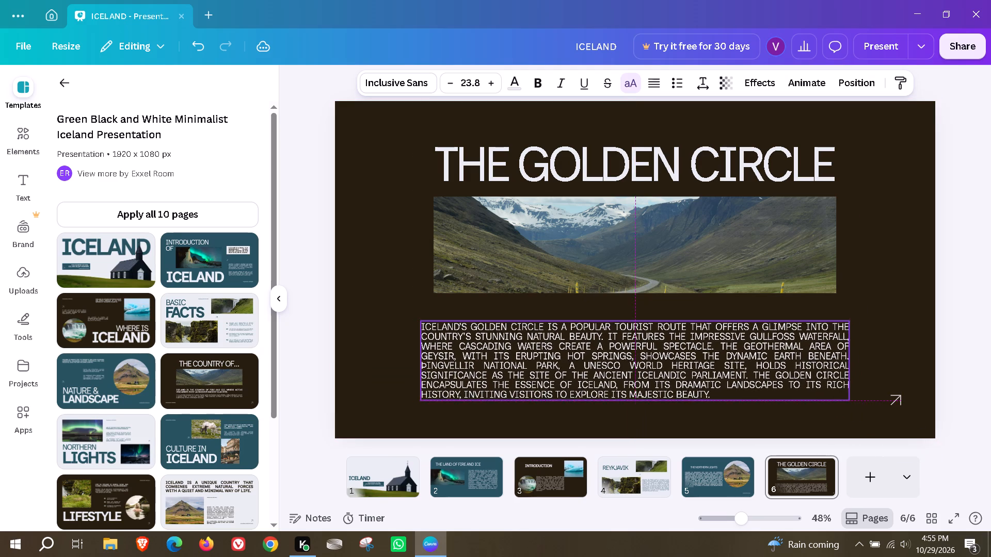
drag(738, 377, 735, 376)
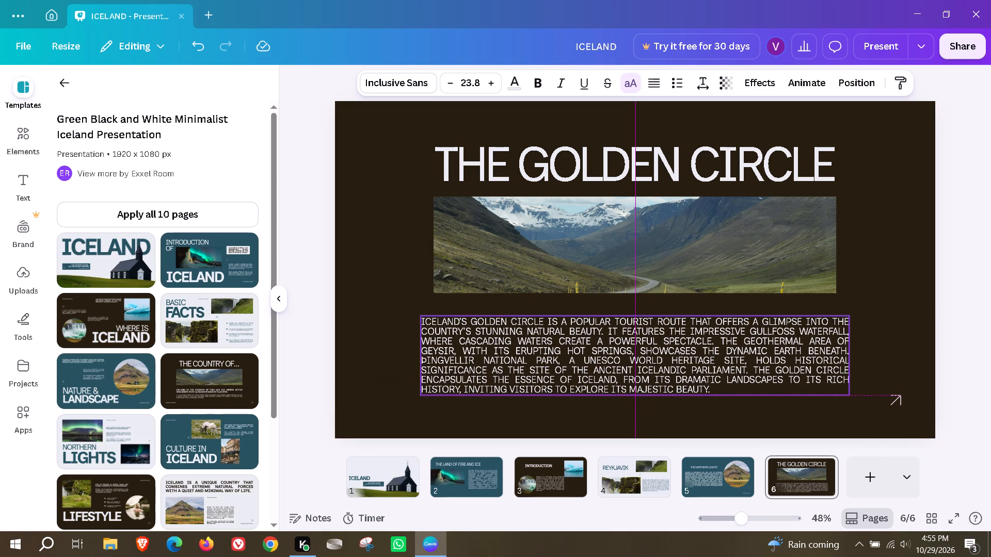
drag(735, 376, 735, 379)
drag(745, 381, 746, 373)
Move the valley photo on page 6 down slightly to leave a gap below the title.
drag(754, 287, 756, 294)
click(854, 285)
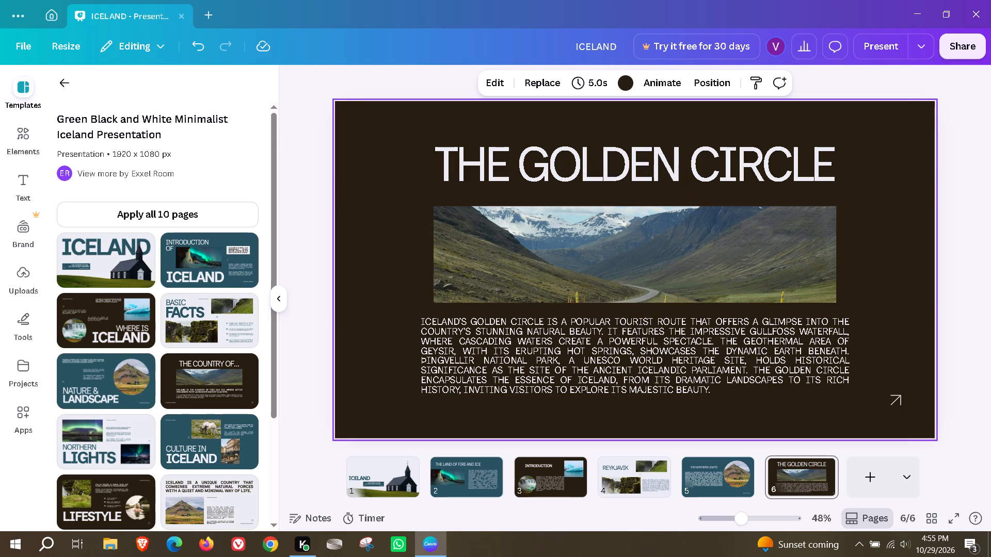
Add the template's NORTHERN LIGHTS layout as new page 7.
click(126, 435)
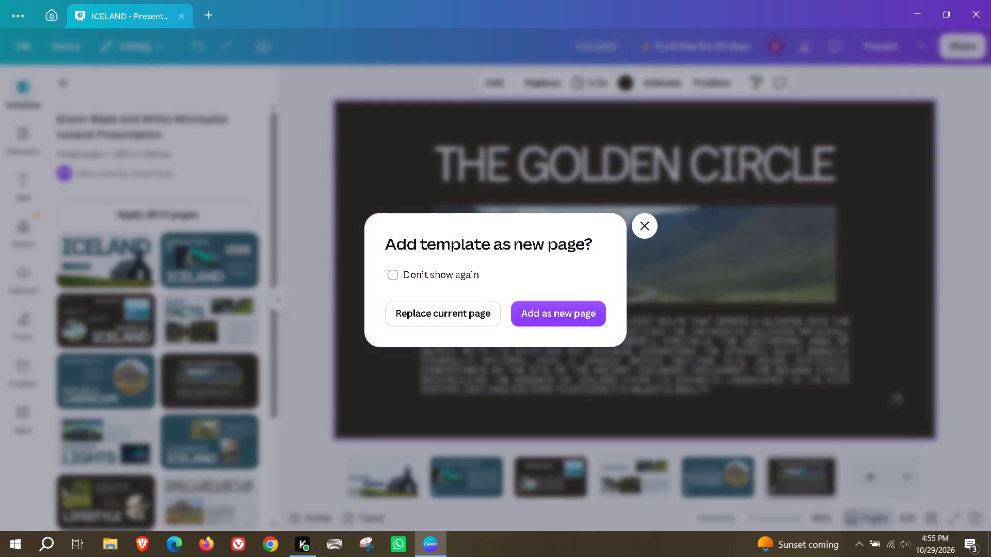
click(552, 316)
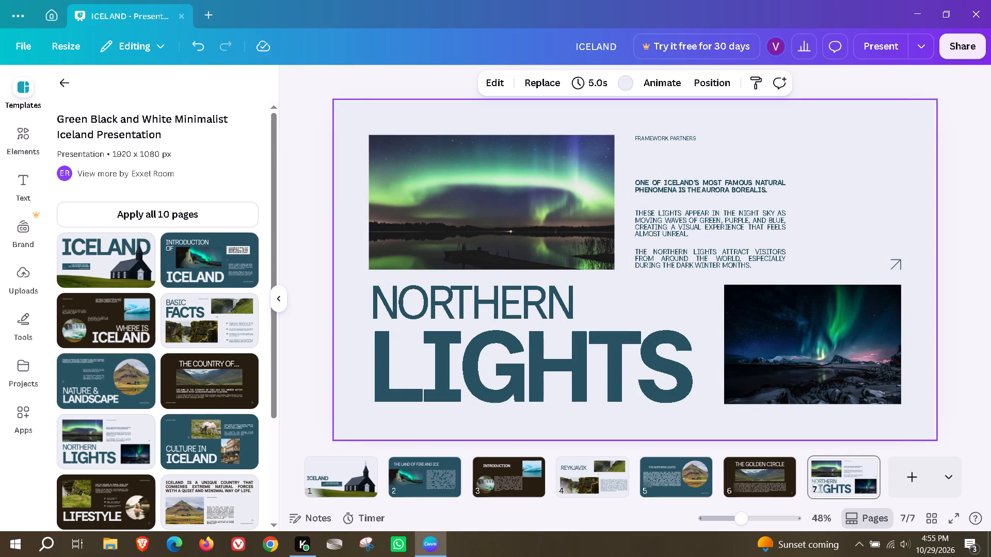
Delete the large LIGHTS heading word from page 7.
click(517, 362)
click(585, 284)
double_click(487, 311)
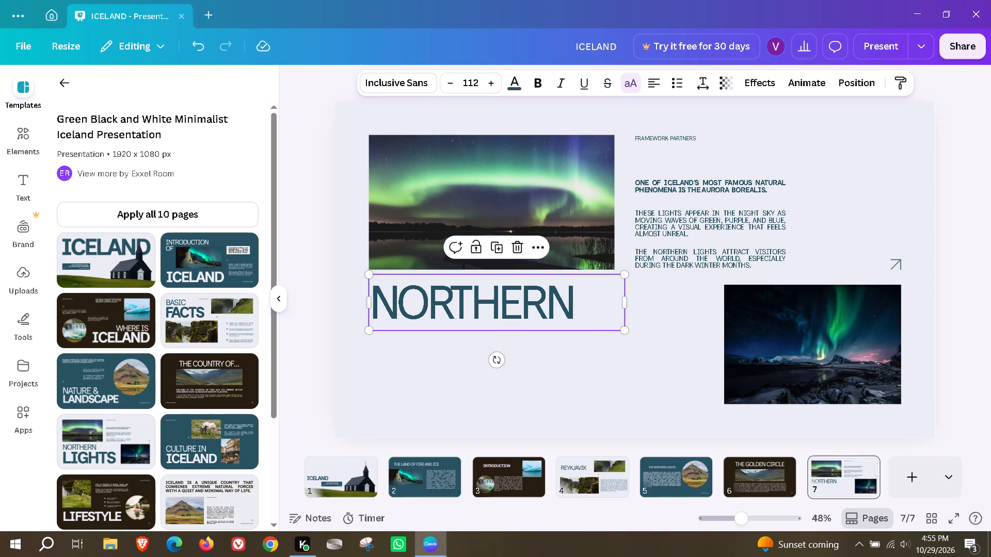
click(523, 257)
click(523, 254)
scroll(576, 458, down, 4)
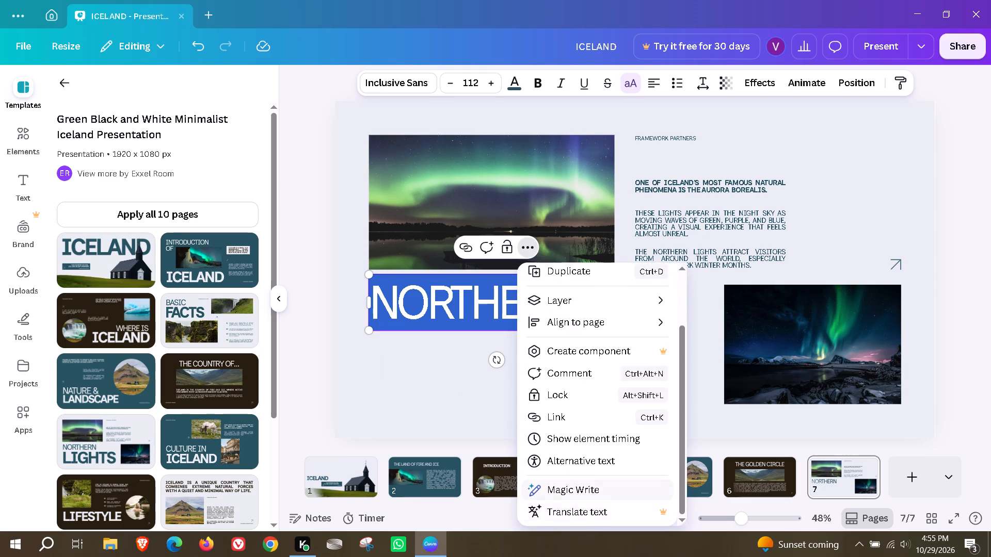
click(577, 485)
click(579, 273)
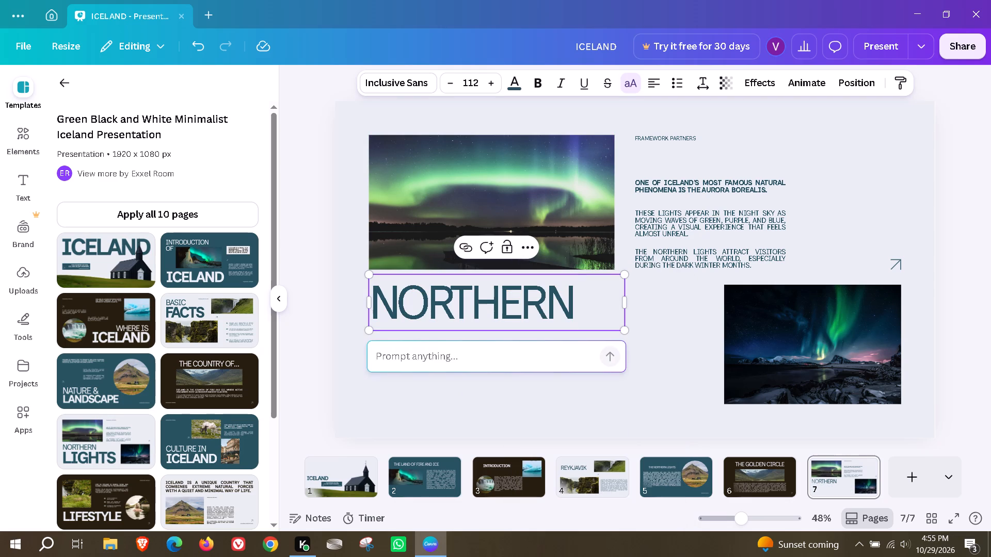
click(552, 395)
Replace the NORTHERN heading on page 7 with WATERFALLS.
double_click(547, 322)
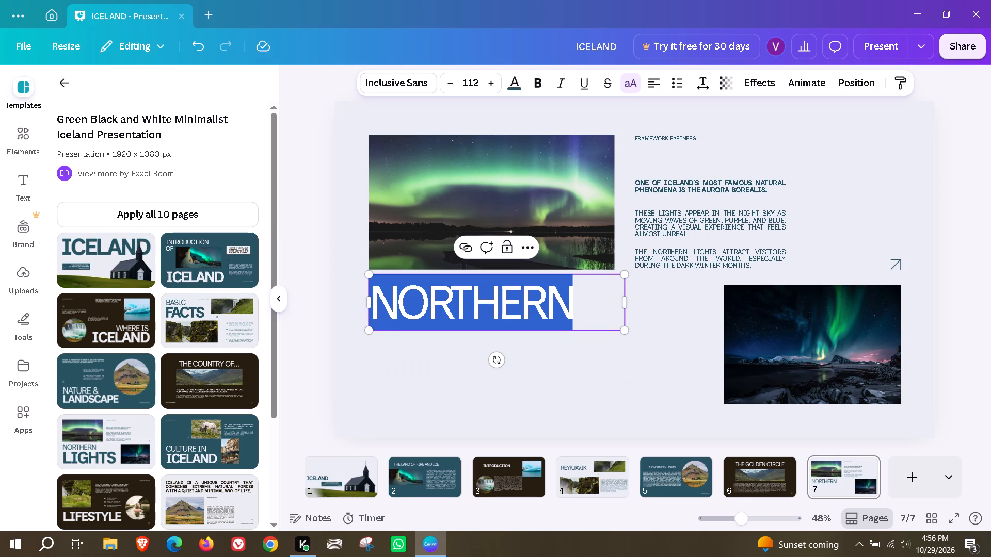
text(WATRE)
key(shift+BackSpace)
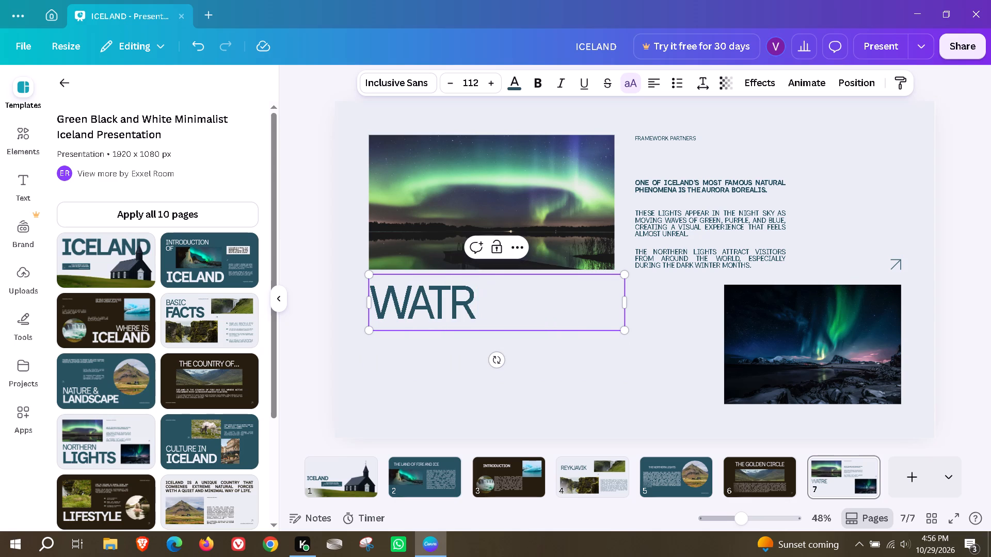
key(shift+BackSpace)
text(ERFALLS)
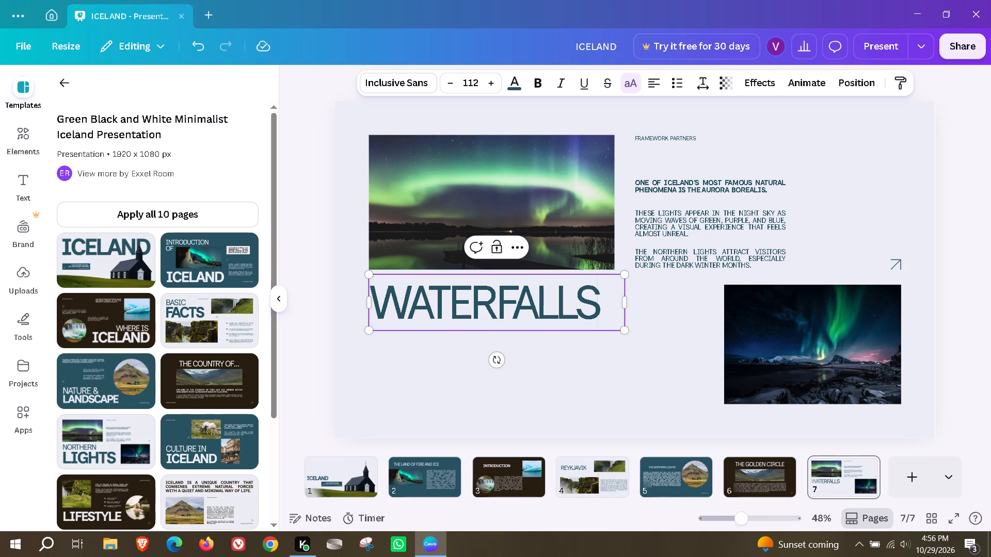
click(564, 382)
Move the WATERFALLS heading down into the empty space below the large aurora photo.
drag(541, 308, 541, 350)
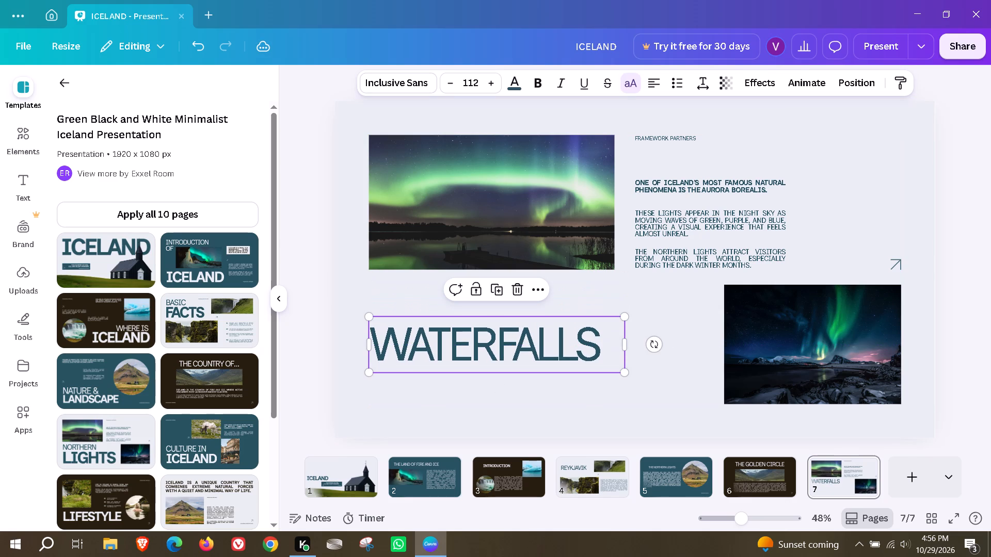
drag(668, 131, 668, 136)
Delete the two lighter paragraphs below the bold aurora borealis sentence on page 7.
click(712, 186)
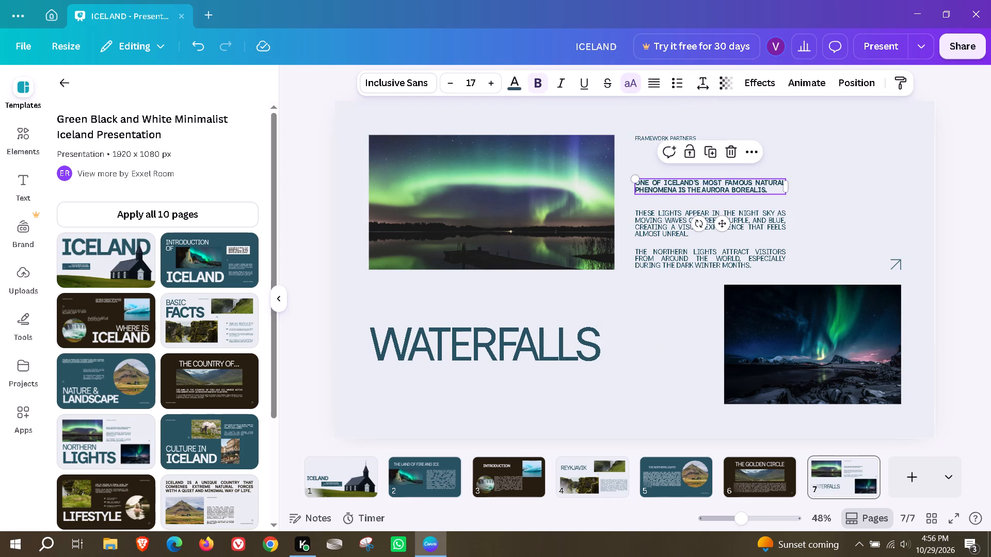
click(736, 231)
click(818, 256)
drag(814, 266, 761, 238)
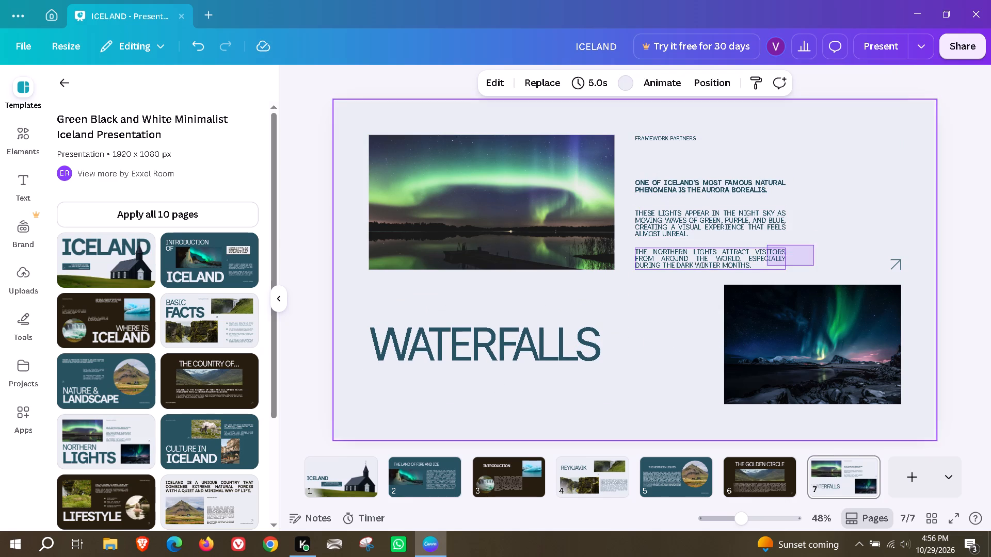
drag(761, 238, 747, 222)
Replace page 7's bold text using Magic Write with the prompt "generate 5-6 lines on waterfalls of iceland".
triple_click(746, 182)
click(744, 162)
click(744, 158)
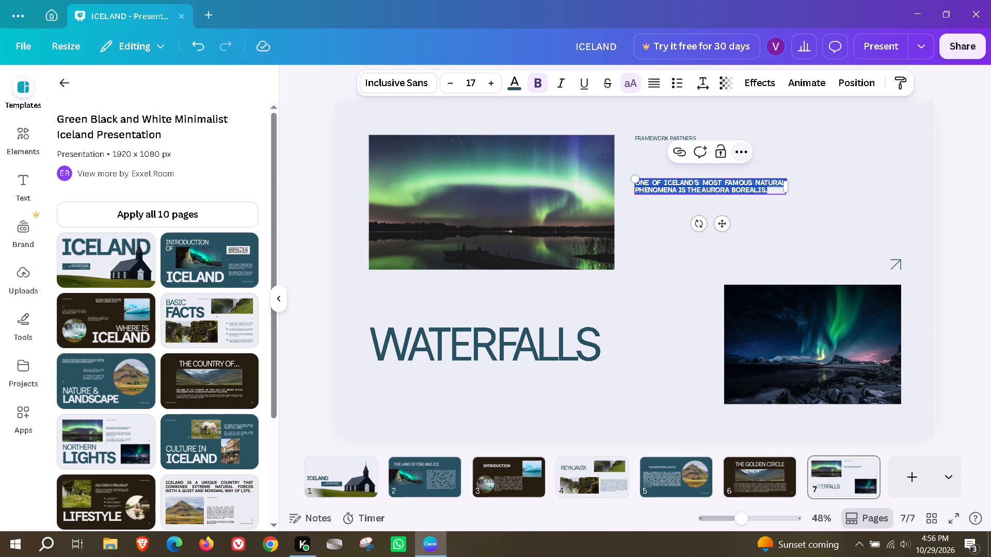
scroll(784, 392, down, 3)
click(788, 440)
click(775, 192)
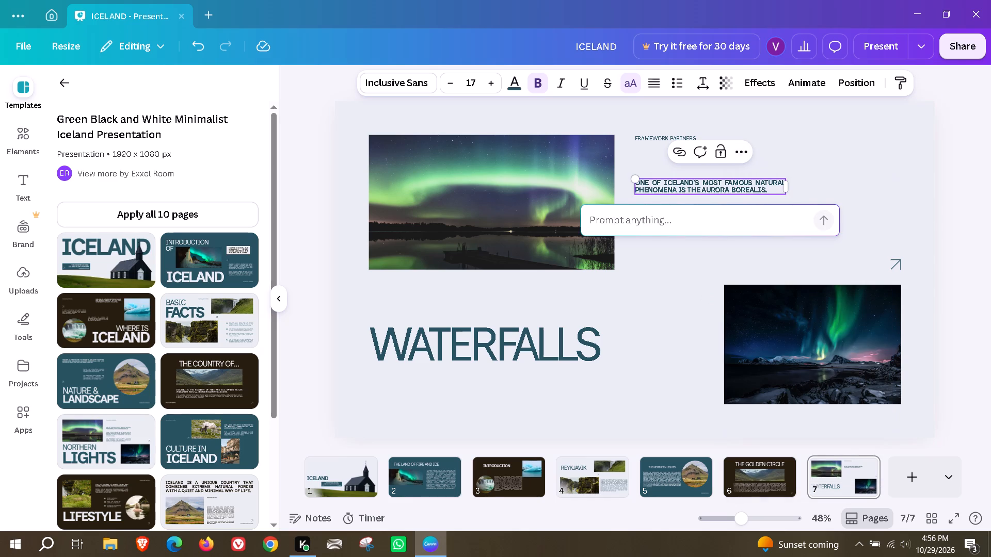
text(genertae)
key(space)
key(BackSpace)
key(BackSpace)
key(BackSpace)
key(BackSpace)
key(BackSpace)
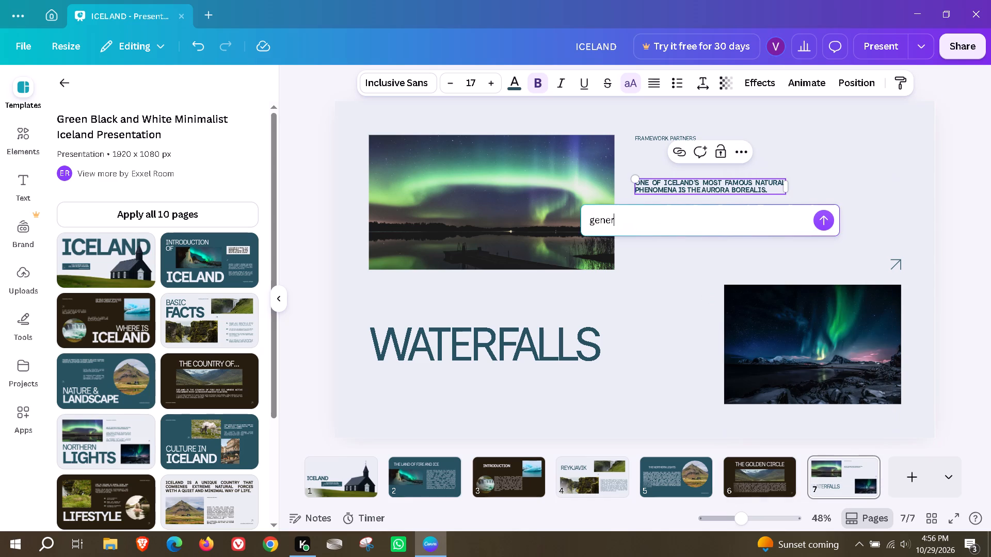
text(rate 5-6 lines on waterfalls of)
key(space)
text(iceland)
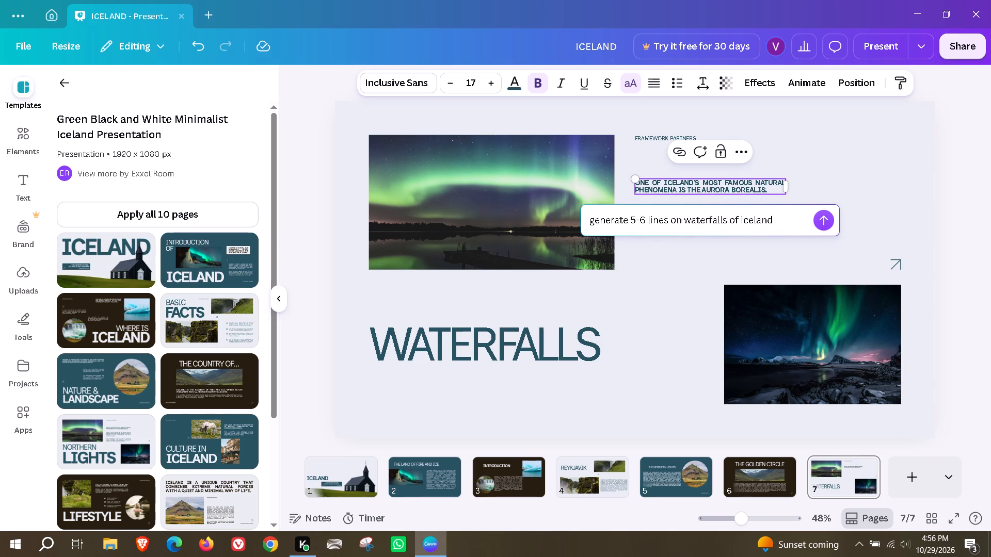
key(Return)
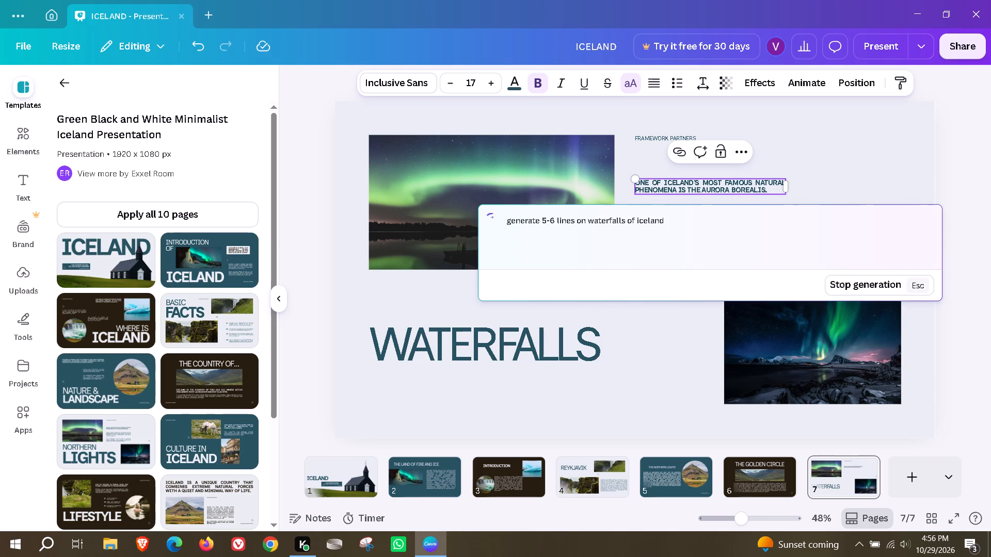
click(868, 381)
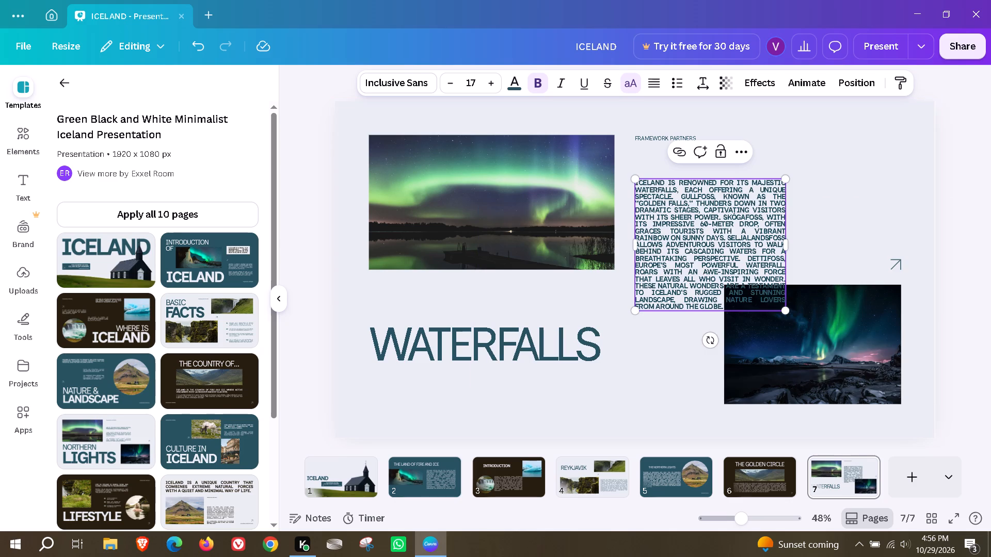
Widen the waterfalls paragraph's text box to roughly the outer edge of the smaller aurora photo.
drag(788, 243, 896, 272)
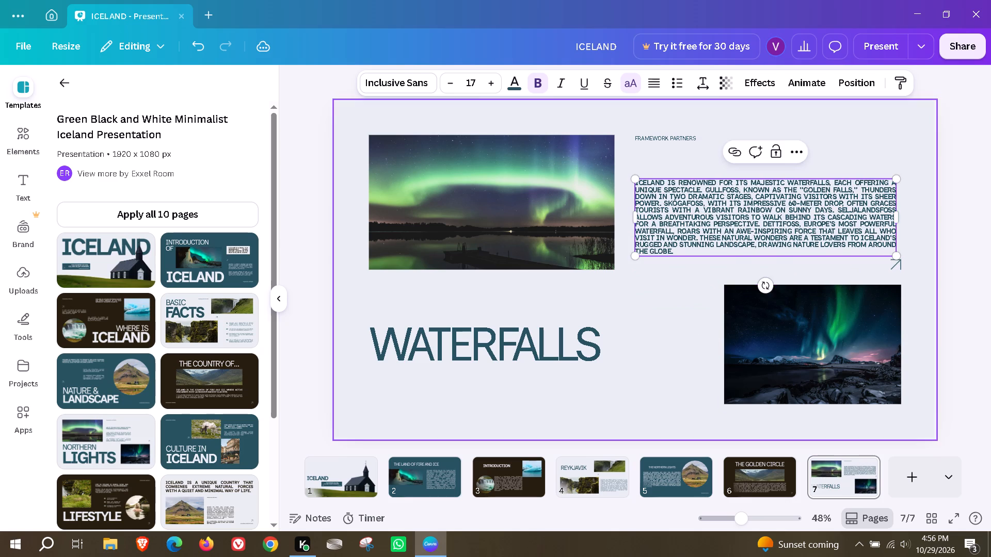
click(688, 348)
Delete the FRAMEWORK PARTNERS label from page 7.
click(663, 140)
click(692, 169)
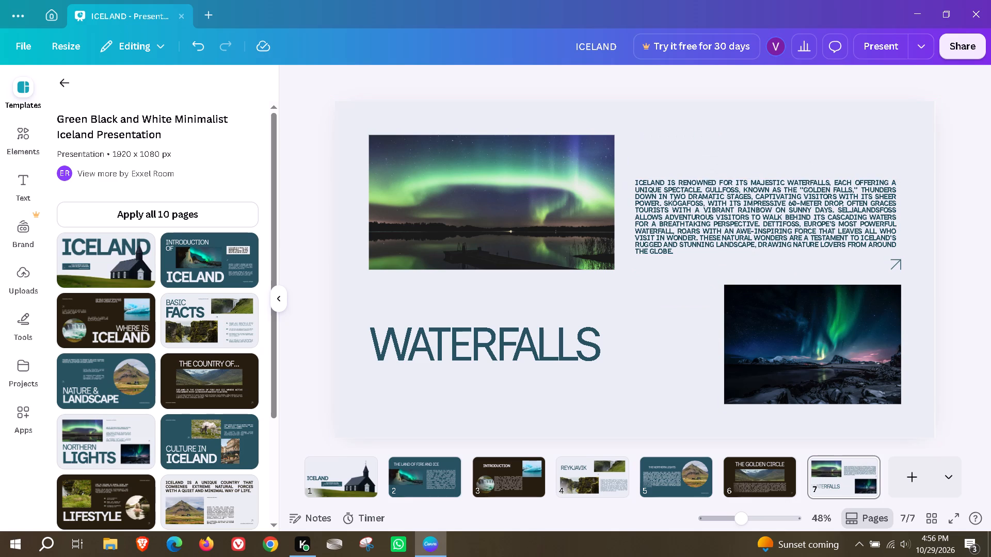
Add the template's CULTURE IN ICELAND layout as new page 8.
scroll(720, 474, down, 2)
scroll(174, 466, down, 1)
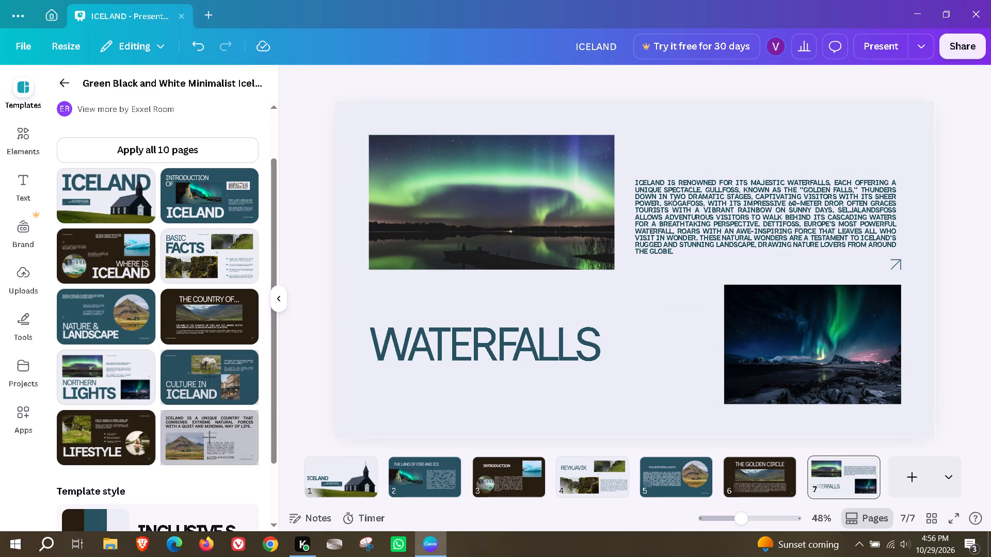
click(179, 380)
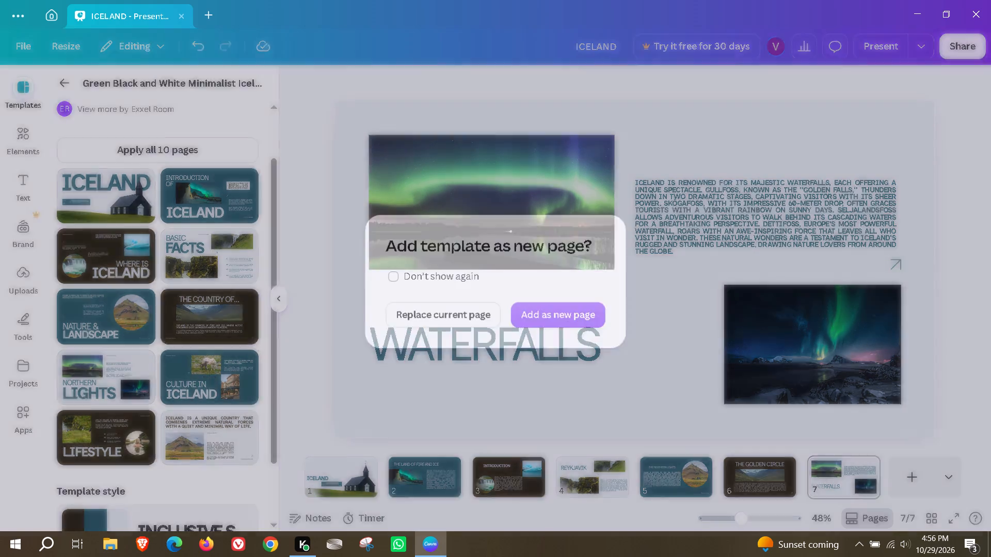
click(542, 310)
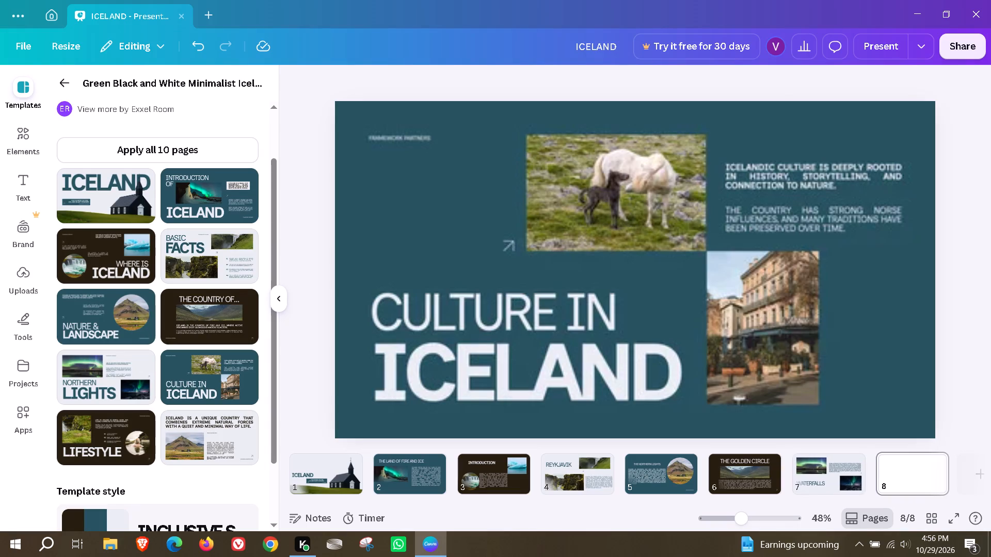
Delete the large ICELAND heading word from page 8.
click(569, 361)
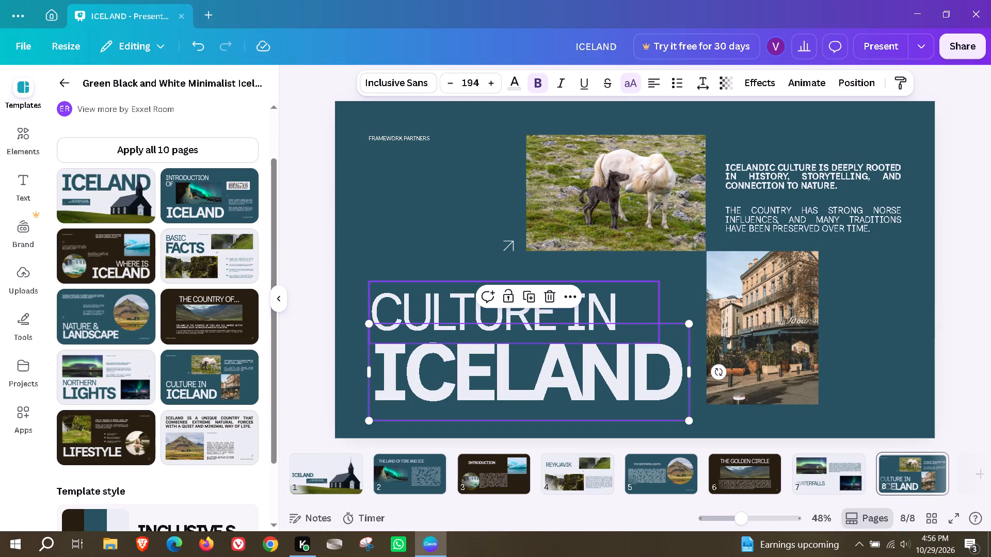
click(550, 301)
Replace the CULTURE IN heading on page 8 with GLACIER AND ICE CAVES.
double_click(555, 310)
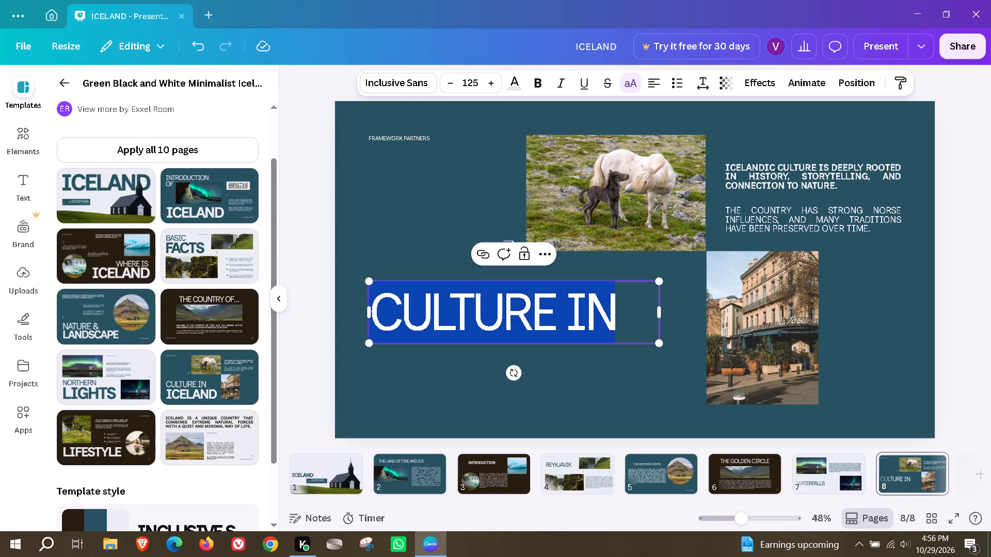
text(GLACIe)
key(BackSpace)
text(ER AND)
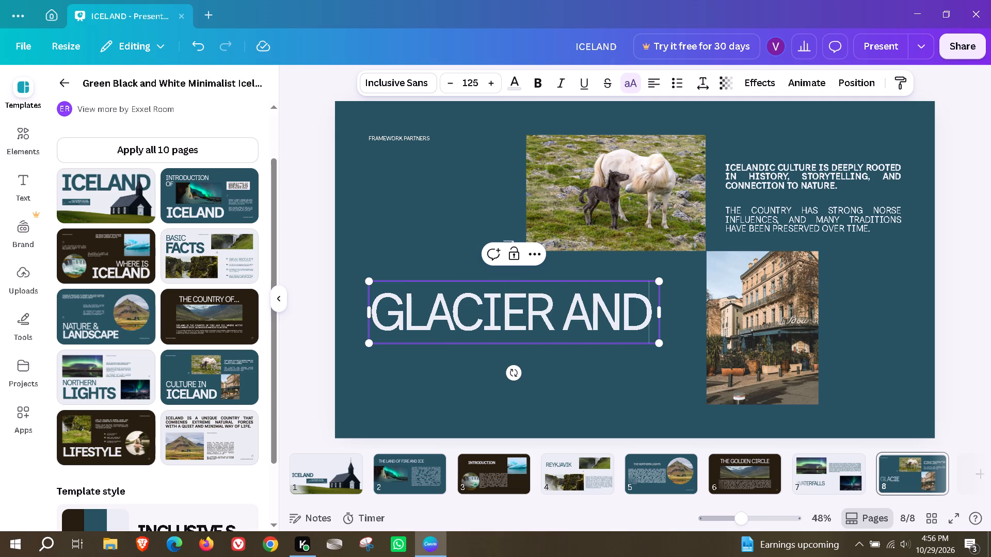
key(space)
text(ICE CAVE)
key(shift+s)
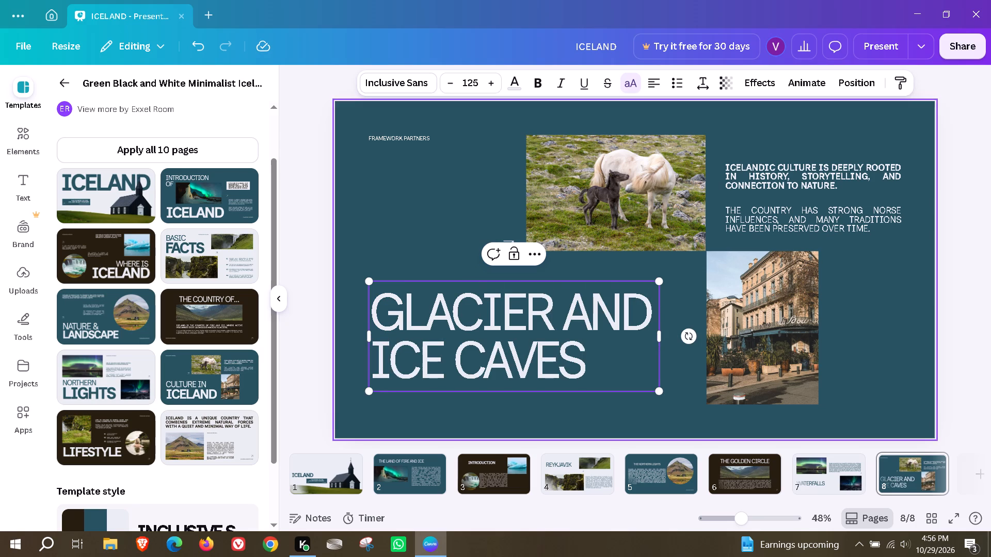
Delete the lighter paragraph about Norse influences from page 8.
click(766, 219)
click(832, 184)
Replace page 8's bold text using Magic Write with the prompt "generate 5-6 lines on glacier and icecaves in iceland".
double_click(796, 175)
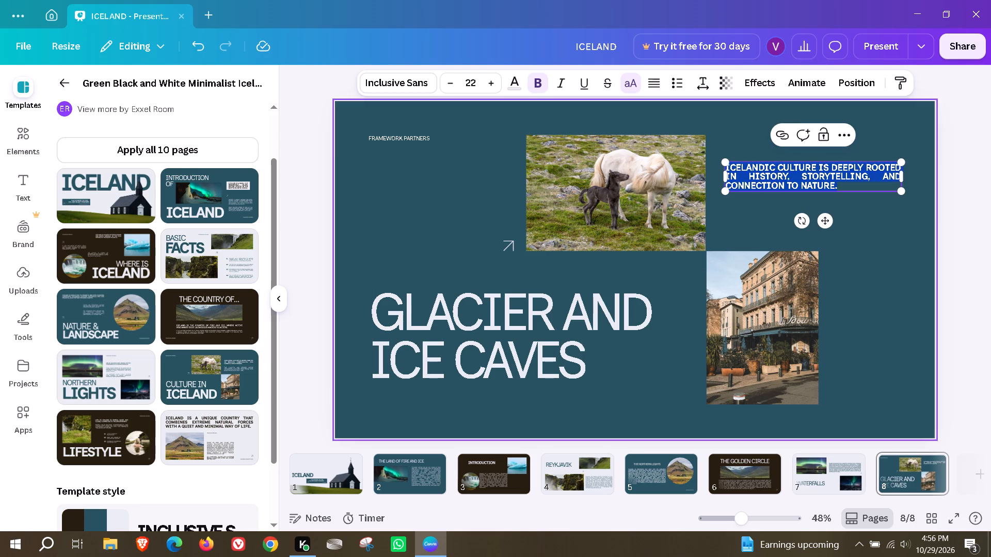
click(838, 139)
scroll(831, 358, down, 3)
click(870, 419)
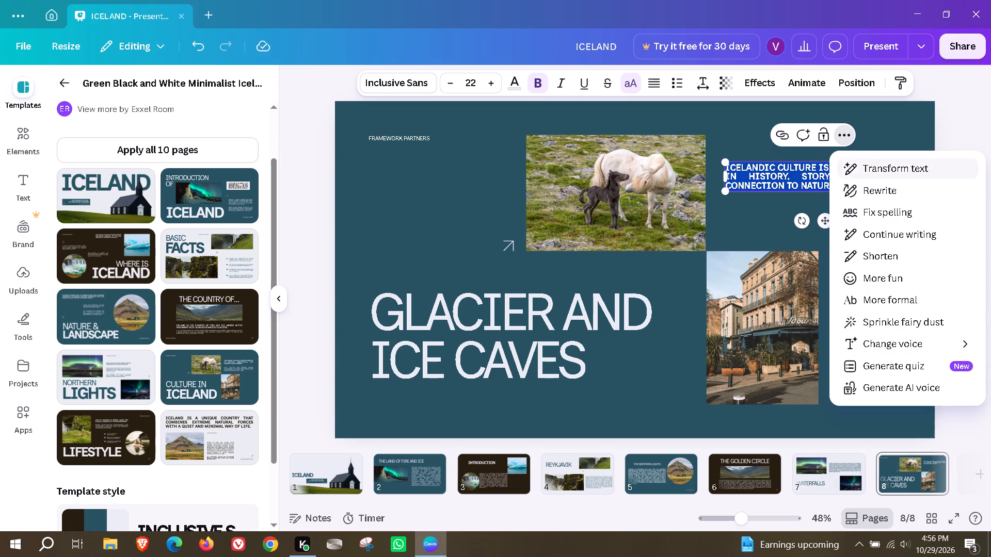
click(868, 173)
text(generate)
key(space)
text(5-6 lines onglacier)
key(space)
key(BackSpace)
key(BackSpace)
key(BackSpace)
key(BackSpace)
key(BackSpace)
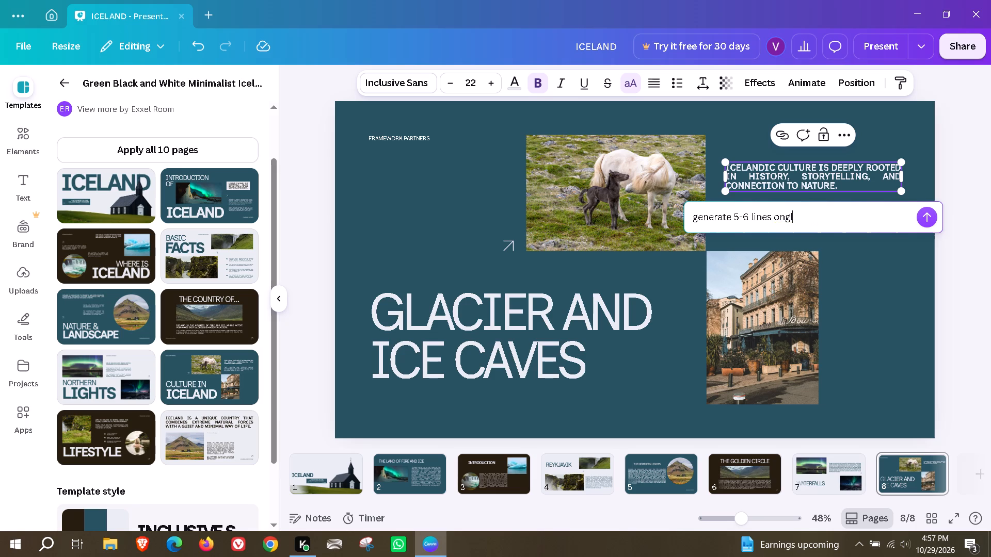
key(BackSpace)
key(BackSpace)
key(BackSpace)
key(space)
text(glacier and icecaves ij)
key(BackSpace)
text(n iceland)
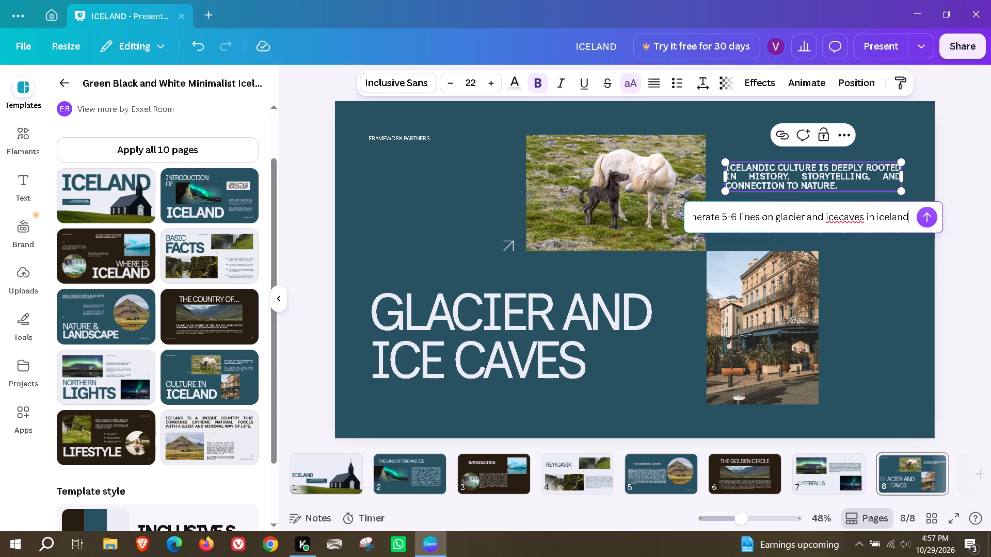
key(Return)
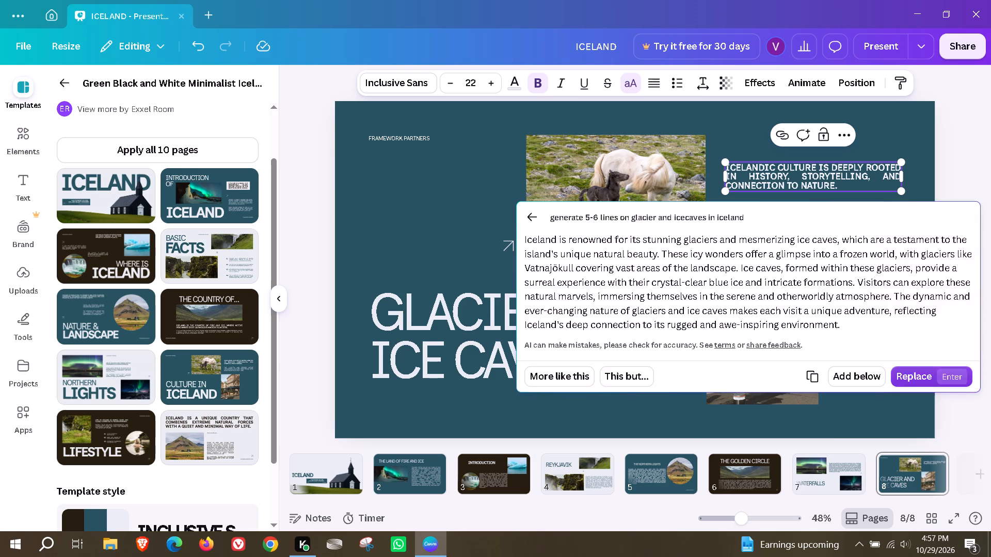
click(901, 381)
Delete the street building photo and its empty frame from behind the paragraph on page 8.
click(714, 388)
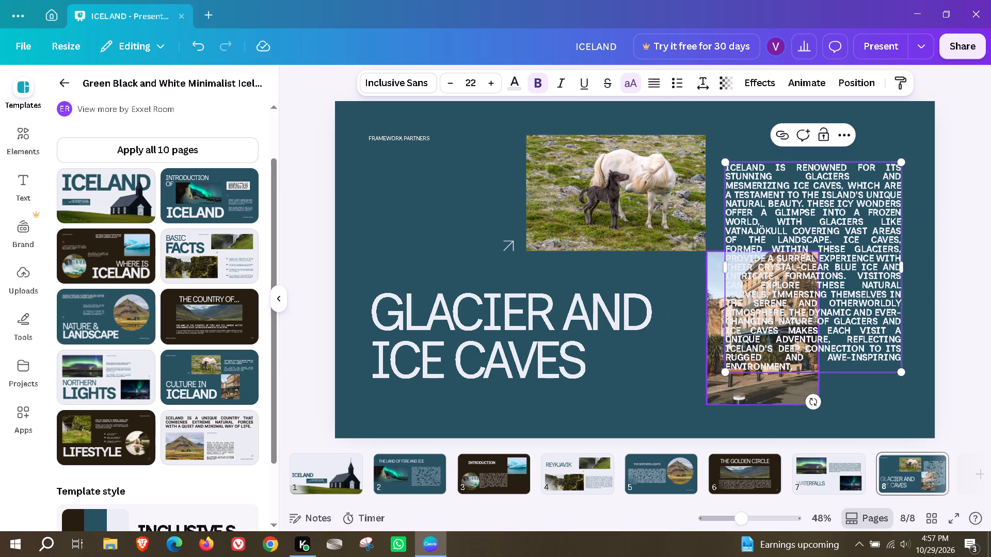
click(780, 222)
click(786, 263)
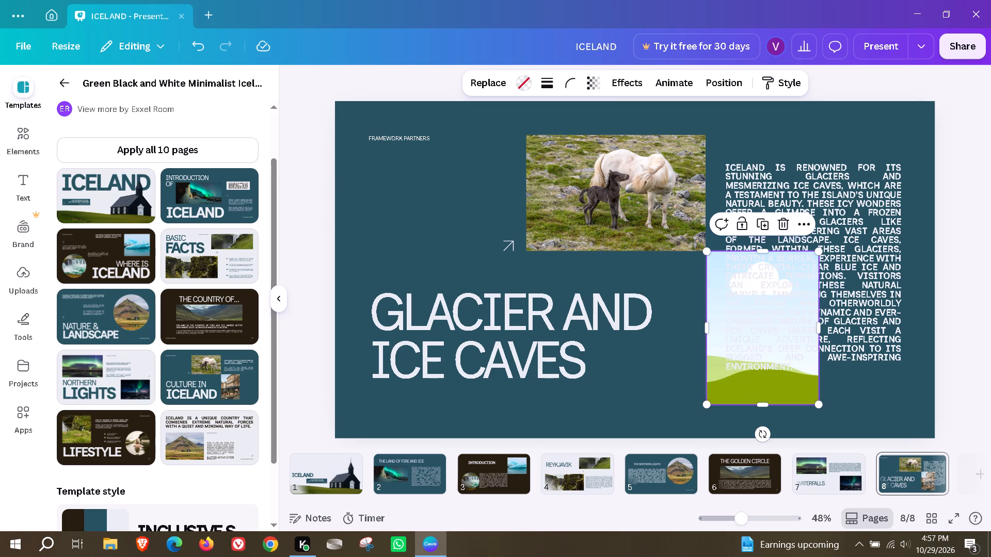
click(726, 384)
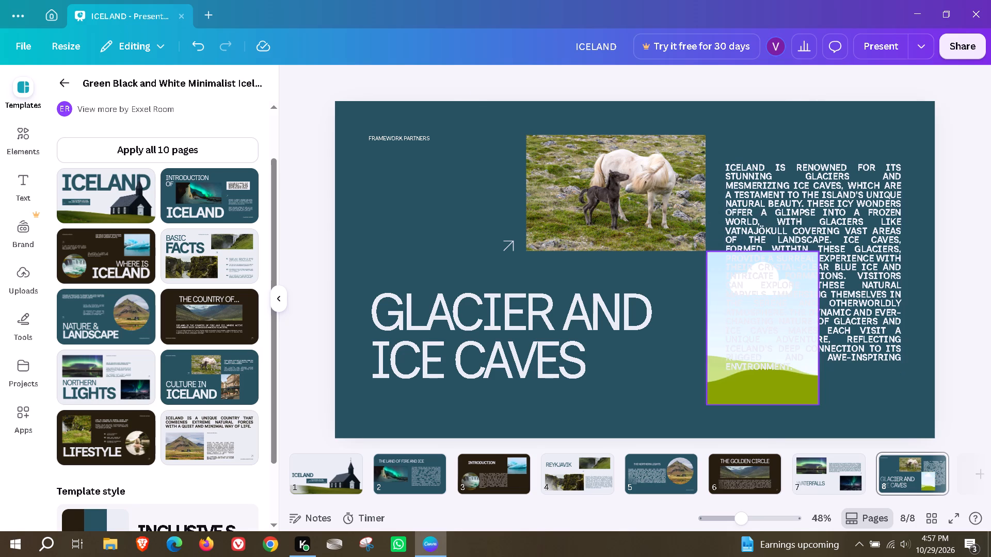
click(728, 381)
click(784, 211)
click(721, 391)
click(789, 222)
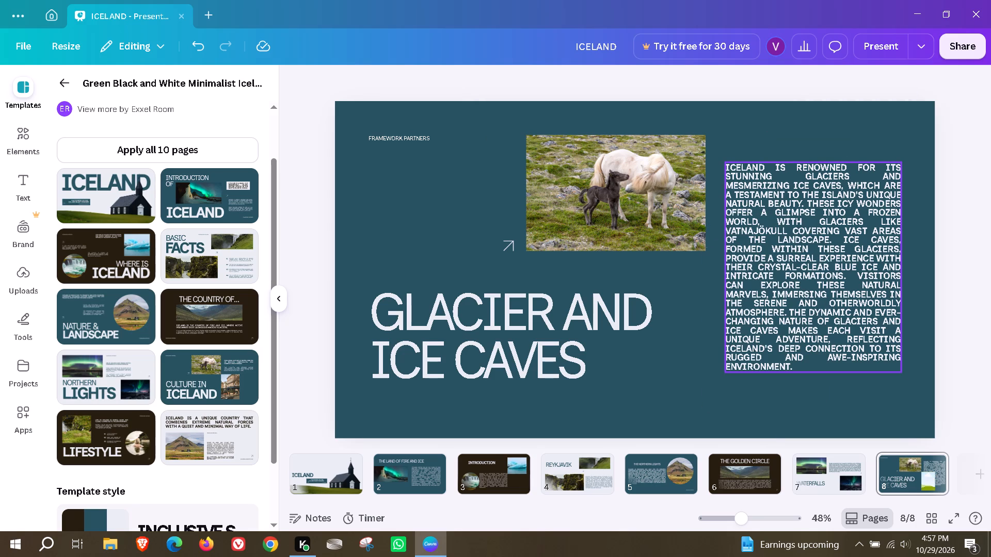
Delete the small arrow and the FRAMEWORK PARTNERS label from page 8.
click(512, 247)
click(529, 218)
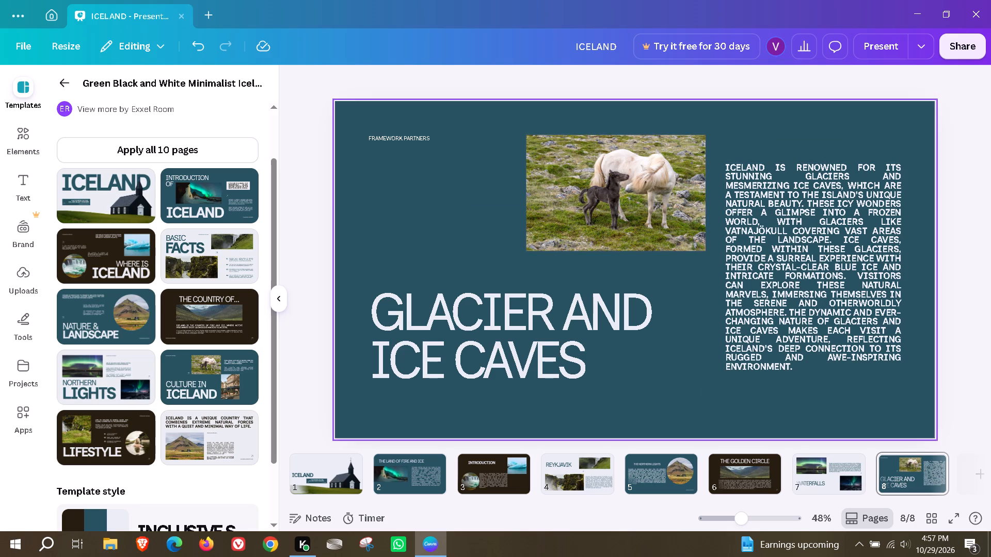
click(408, 140)
click(429, 176)
Move page 8's horse photo left above the heading and shift the glacier paragraph left and slightly down.
drag(580, 208, 461, 208)
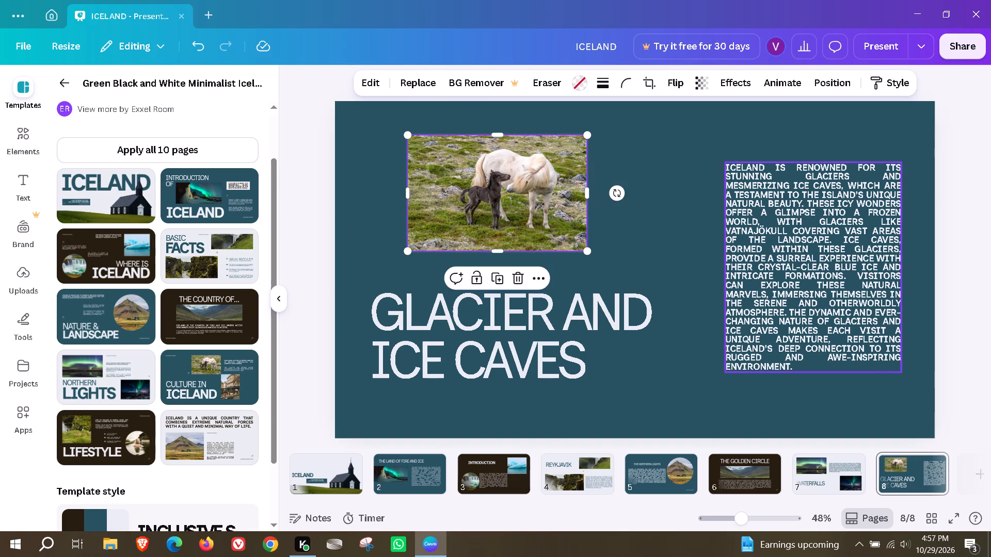
drag(763, 288, 716, 319)
click(646, 374)
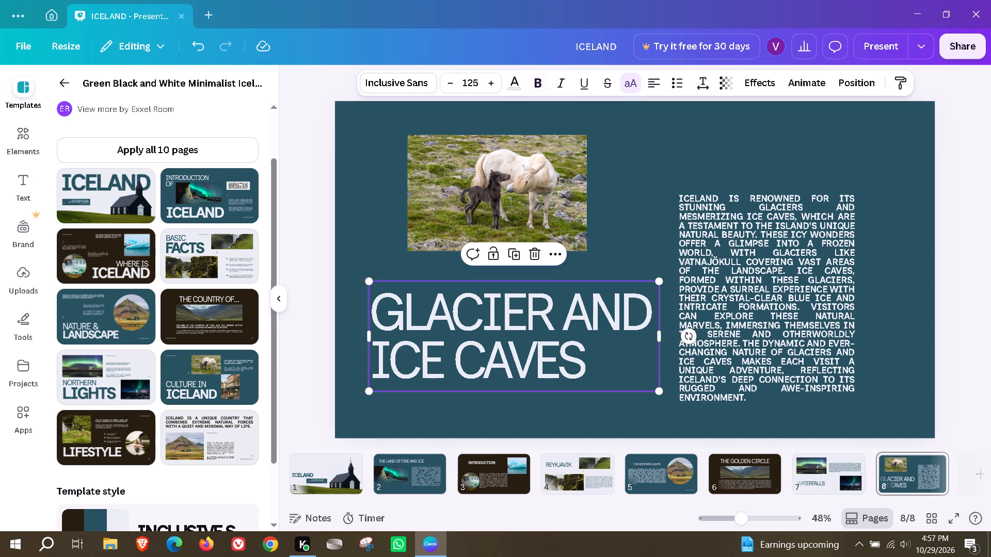
click(660, 404)
Add the template's BASIC FACTS layout as new page 9.
scroll(872, 477, down, 3)
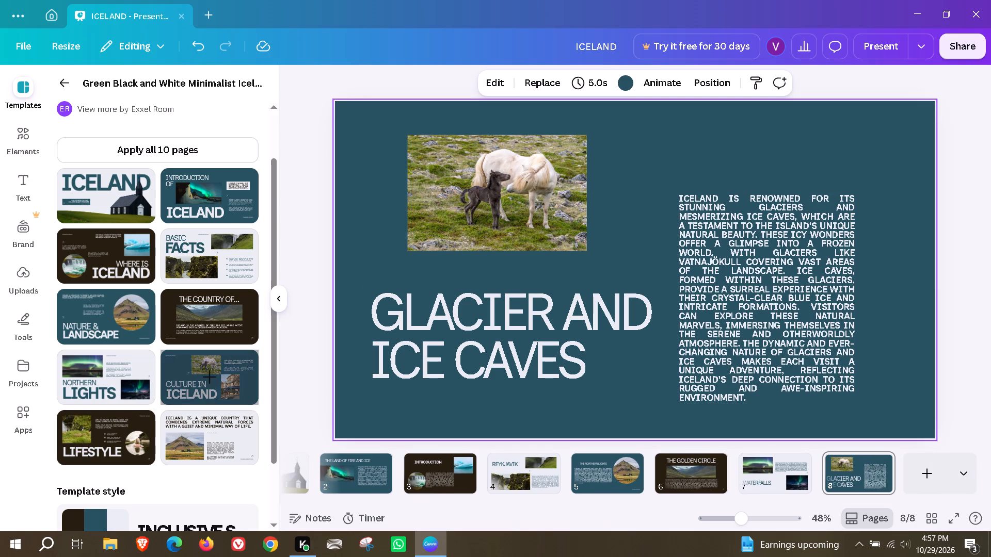
scroll(169, 392, up, 1)
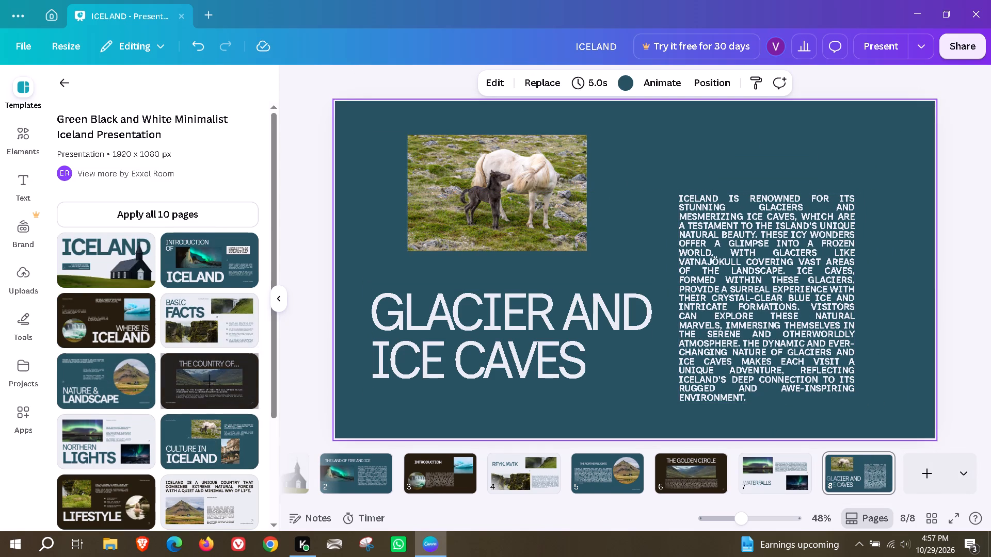
scroll(207, 344, down, 1)
click(186, 233)
click(532, 311)
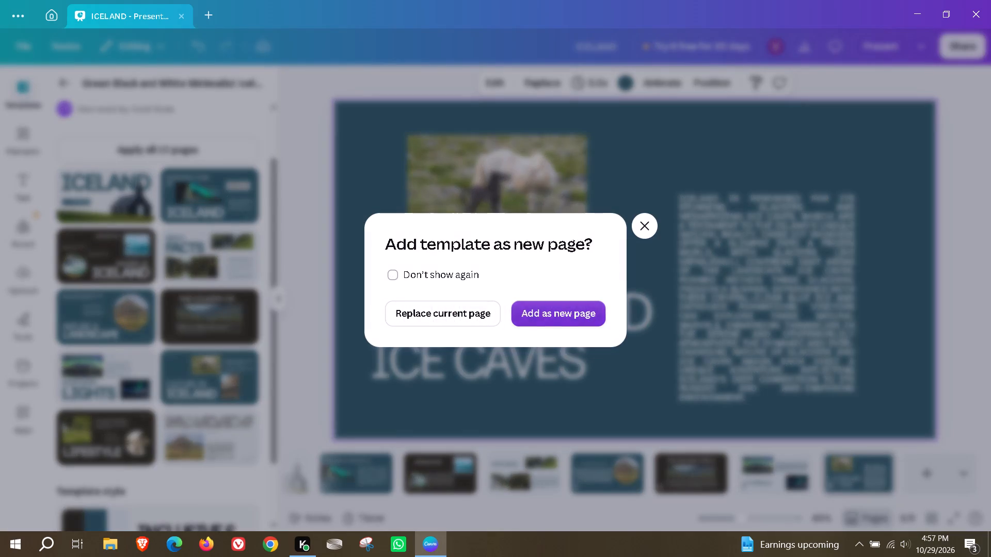
Delete the large FACTS heading text from page 9.
click(488, 230)
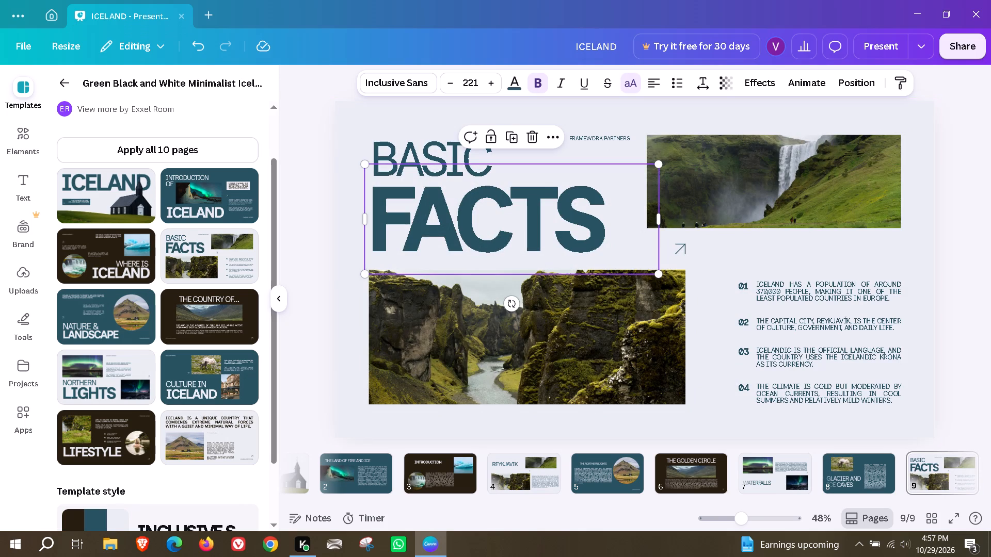
click(541, 145)
click(535, 142)
Change page 9's BASIC heading to VOLCANOES, widen its box to fit one line and move it slightly down.
double_click(440, 168)
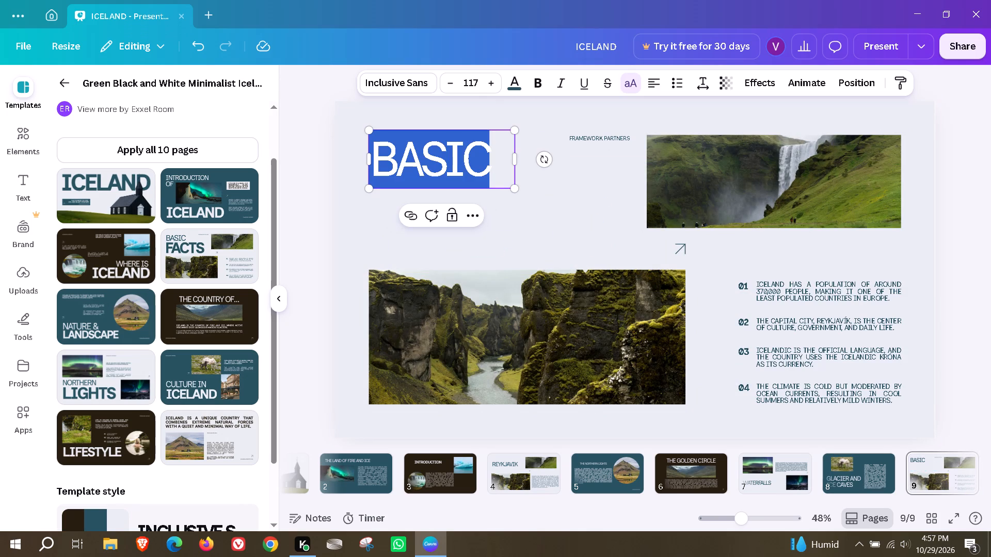
text(VOLCANOES)
drag(517, 184, 586, 191)
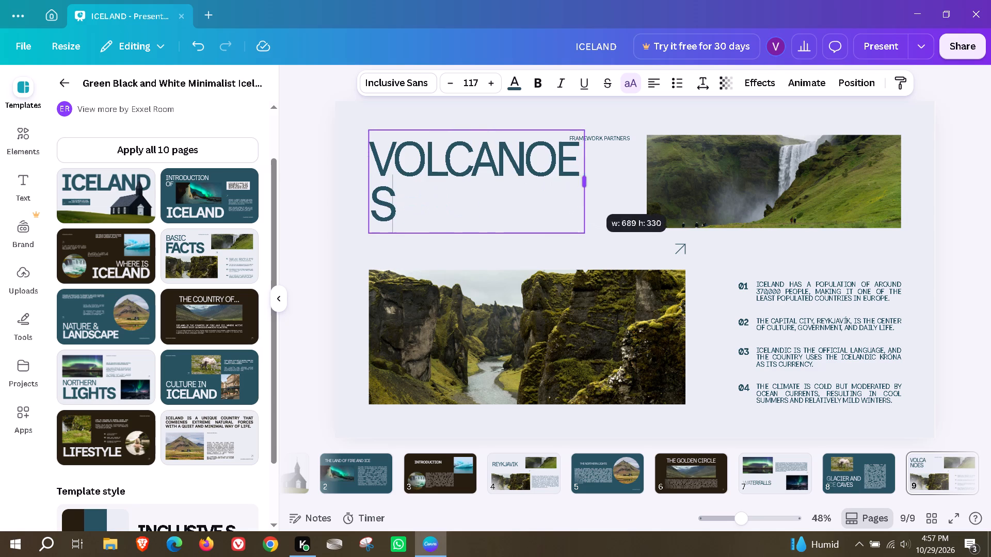
drag(586, 191, 624, 191)
drag(577, 216, 568, 212)
drag(524, 175, 522, 204)
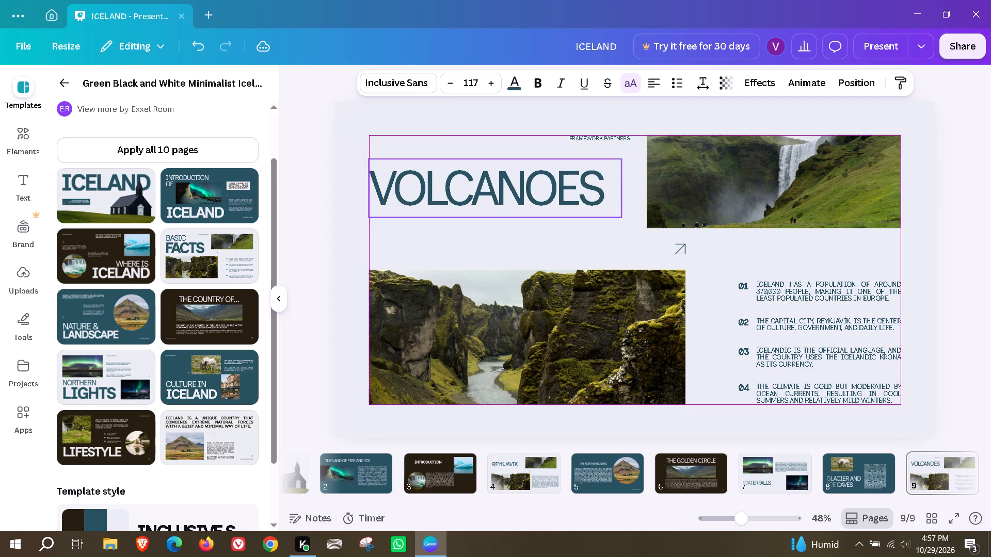
drag(522, 204, 520, 204)
Delete the FRAMEWORK PARTNERS label from page 9.
click(611, 139)
click(612, 163)
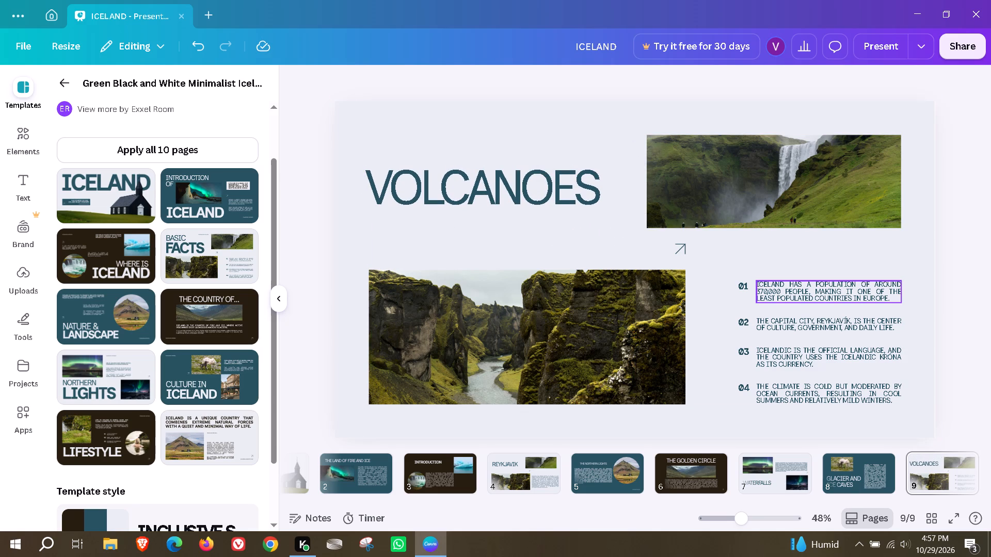
Delete facts 01 to 03 and the number 04 from page 9, and move the remaining climate text up beneath the waterfall photo.
drag(729, 273, 834, 361)
click(845, 255)
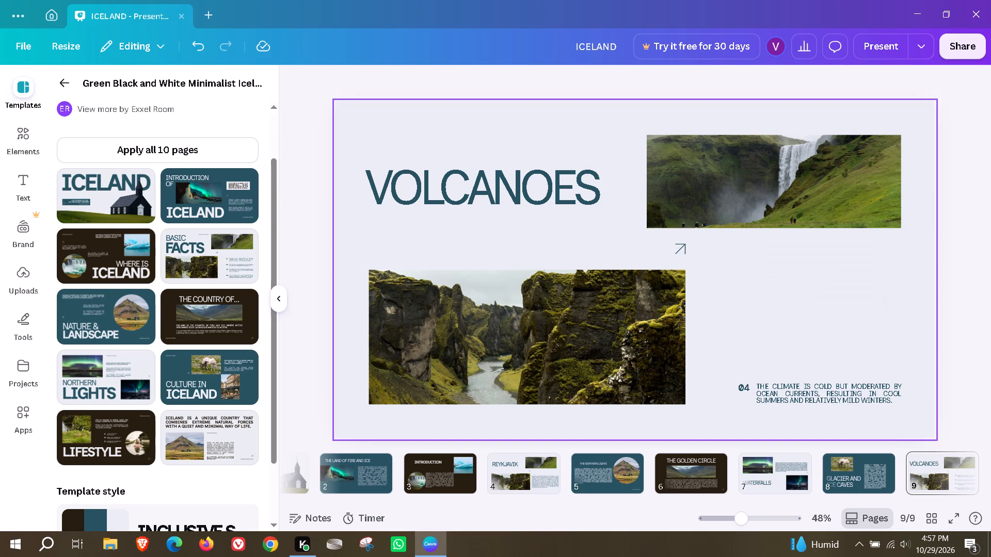
click(749, 385)
click(771, 351)
drag(796, 393, 756, 285)
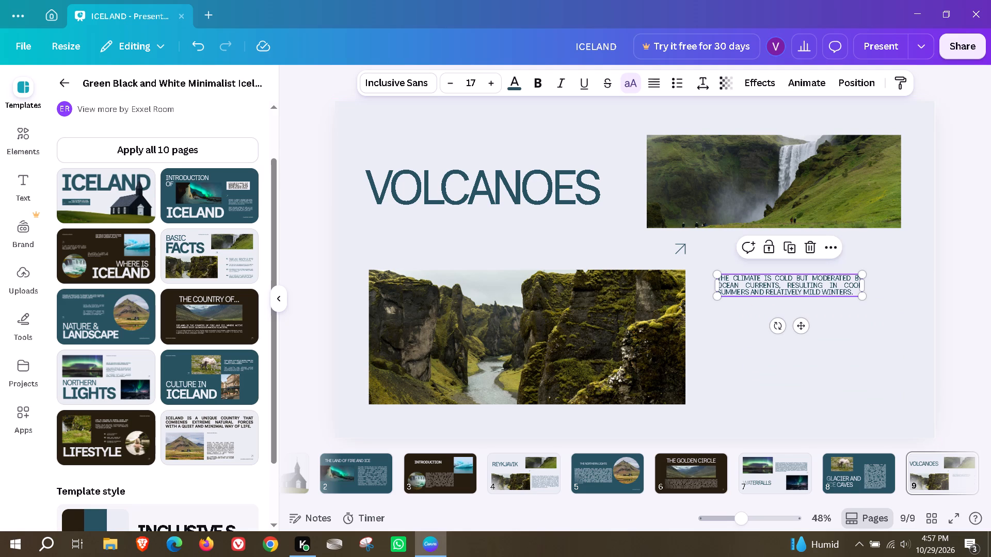
Replace page 9's climate text using Magic Write with the prompt "explain in 5-6 lines about volcanoes and iceland the land of fire".
double_click(823, 256)
click(830, 248)
scroll(868, 394, down, 2)
click(875, 490)
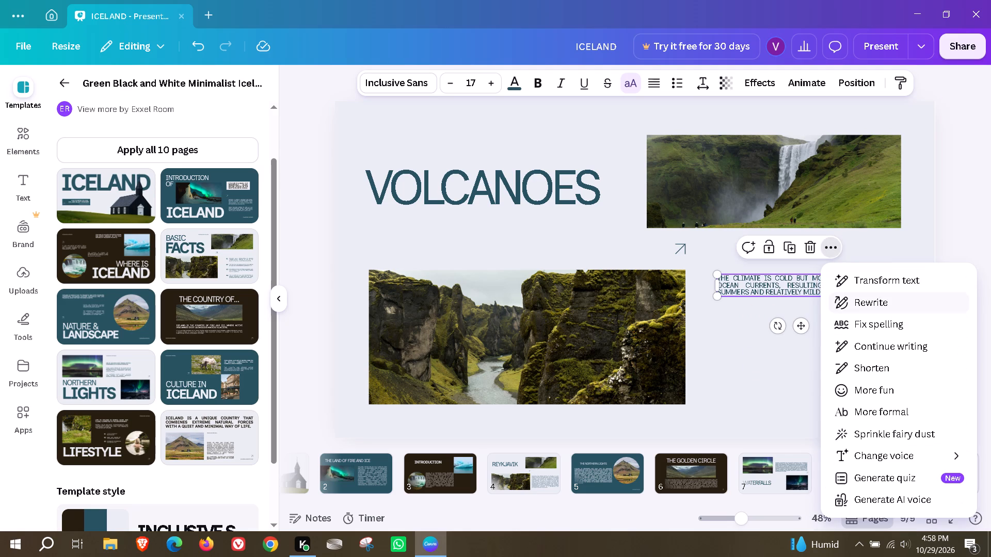
click(874, 291)
click(874, 288)
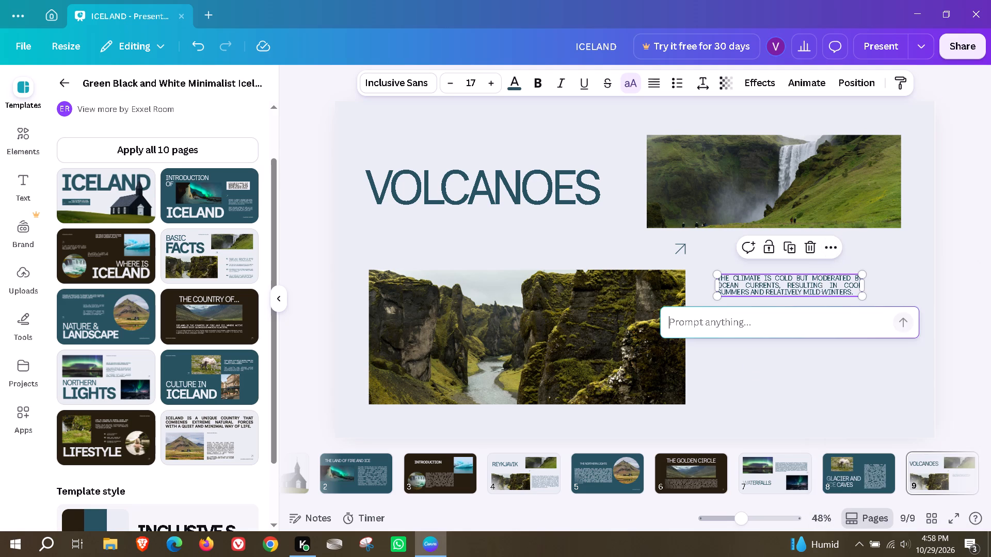
text(explan)
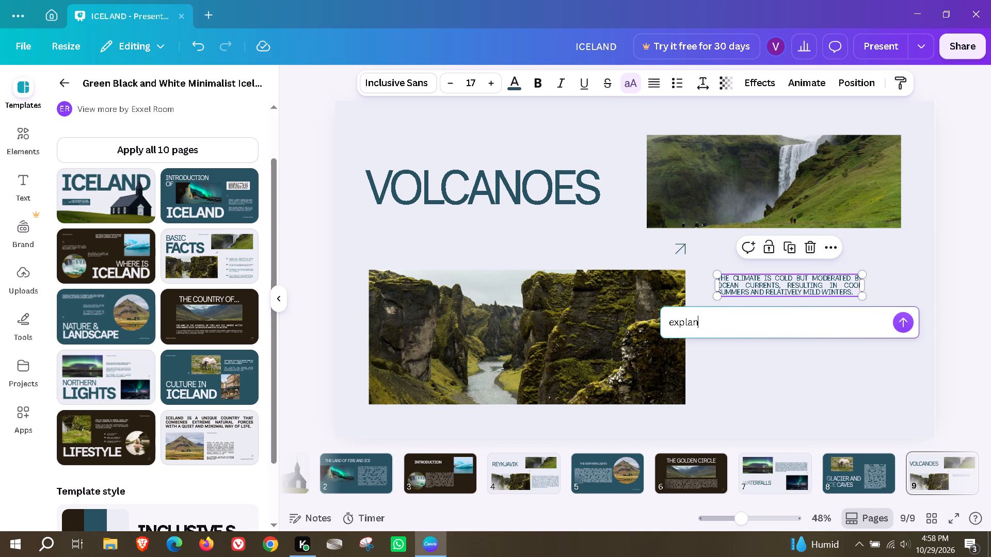
key(BackSpace)
text(in in)
key(space)
text(5-6 lines about volcanoes an d)
key(BackSpace)
key(BackSpace)
text(d iceland the land of fire)
key(Return)
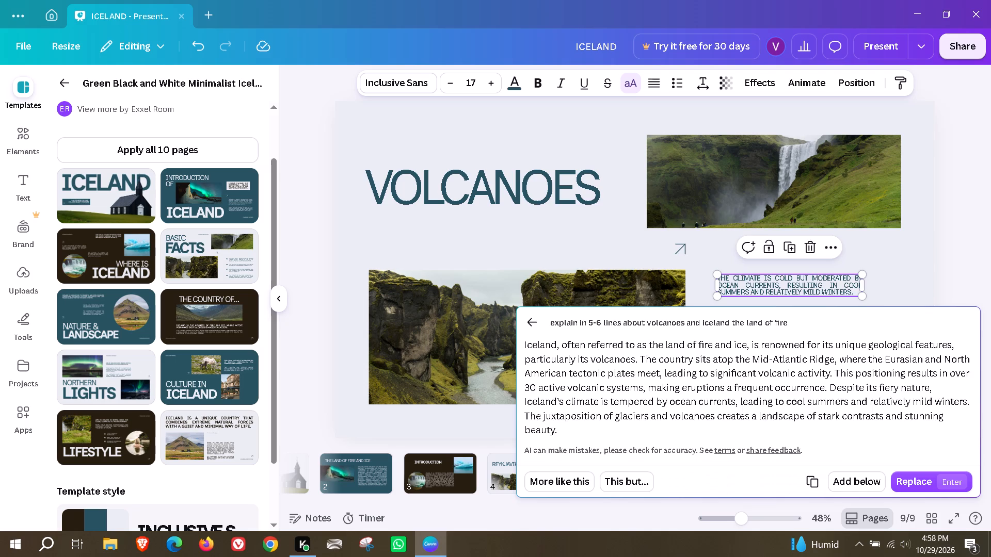
click(921, 364)
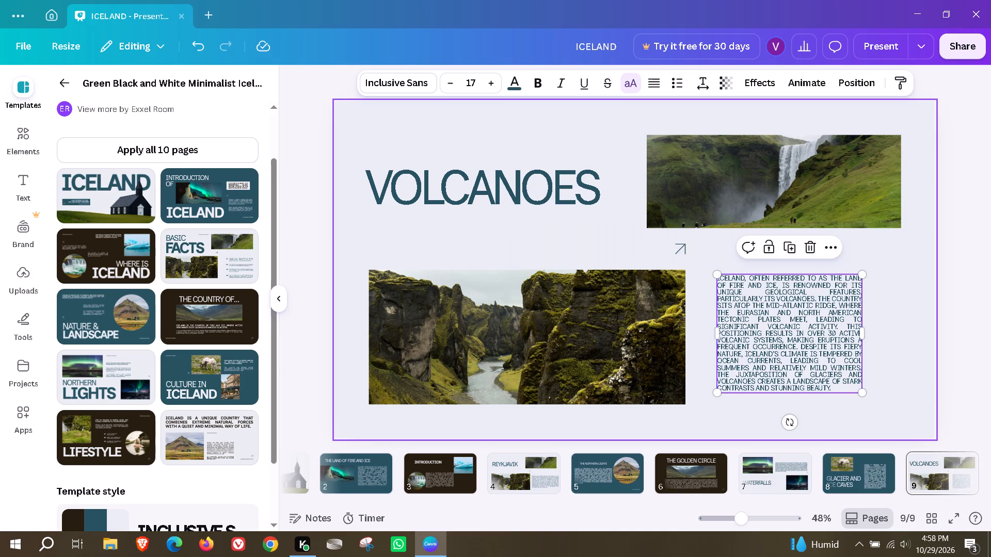
Enlarge the volcano paragraph on page 9 so its edge lines up with the waterfall photo above.
drag(864, 392, 909, 415)
click(844, 430)
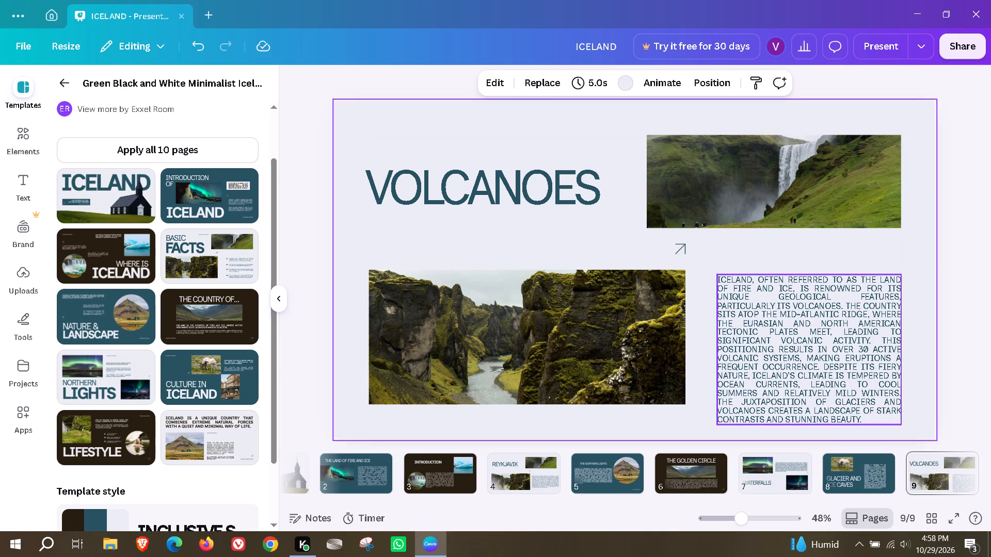
Delete the small arrow between the two photos on page 9.
click(676, 249)
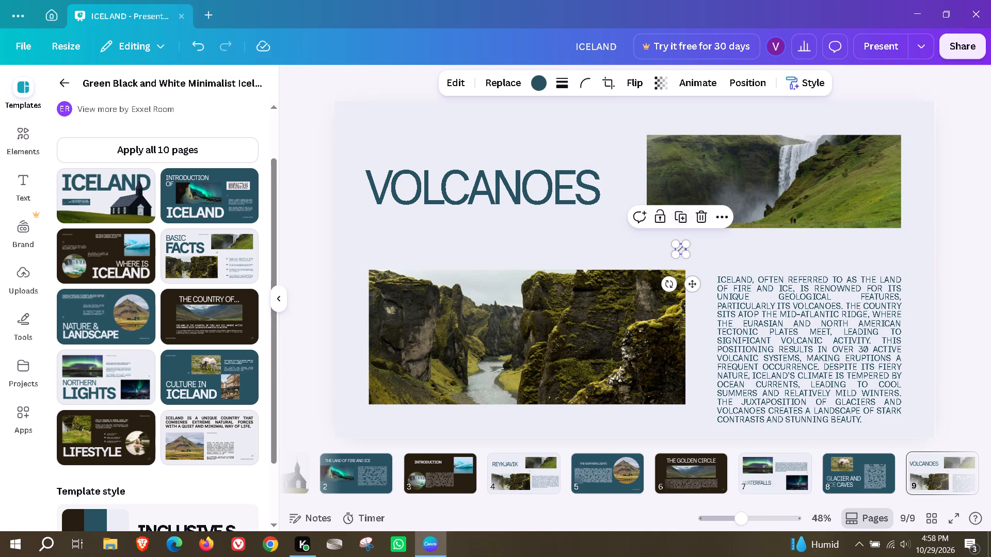
click(695, 218)
Add the template's NATURE & LANDSCAPE layout as new page 10.
scroll(882, 468, down, 5)
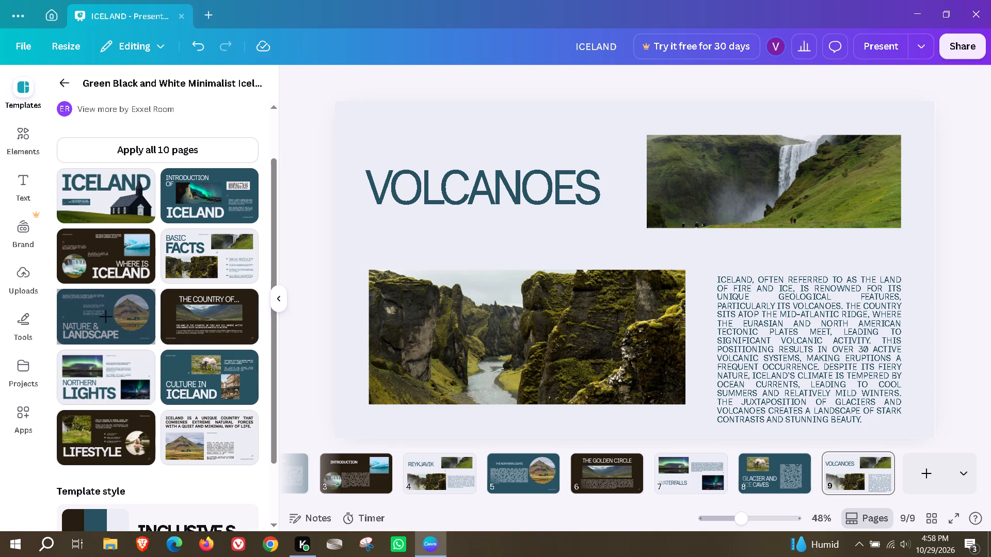
click(113, 308)
click(551, 313)
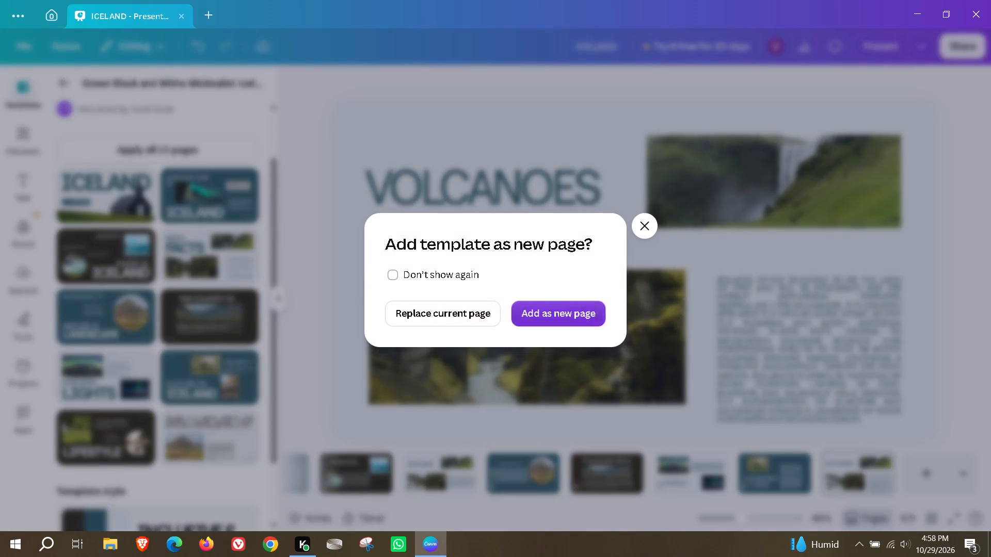
Delete the large LANDSCAPE heading text from page 10.
click(530, 367)
click(609, 306)
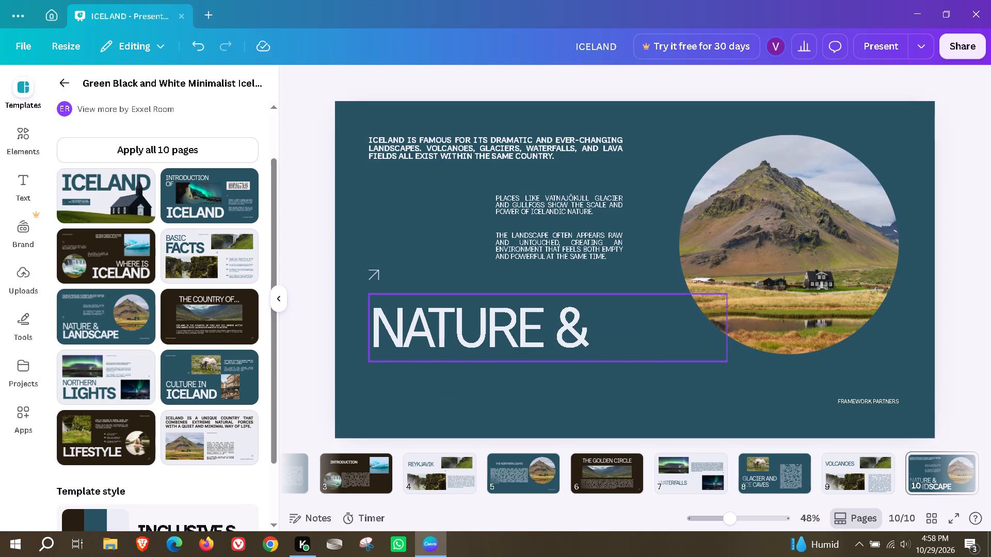
Change page 10's NATURE & heading to BLACK SAND BEACHES and narrow its box to fit the two lines.
double_click(512, 325)
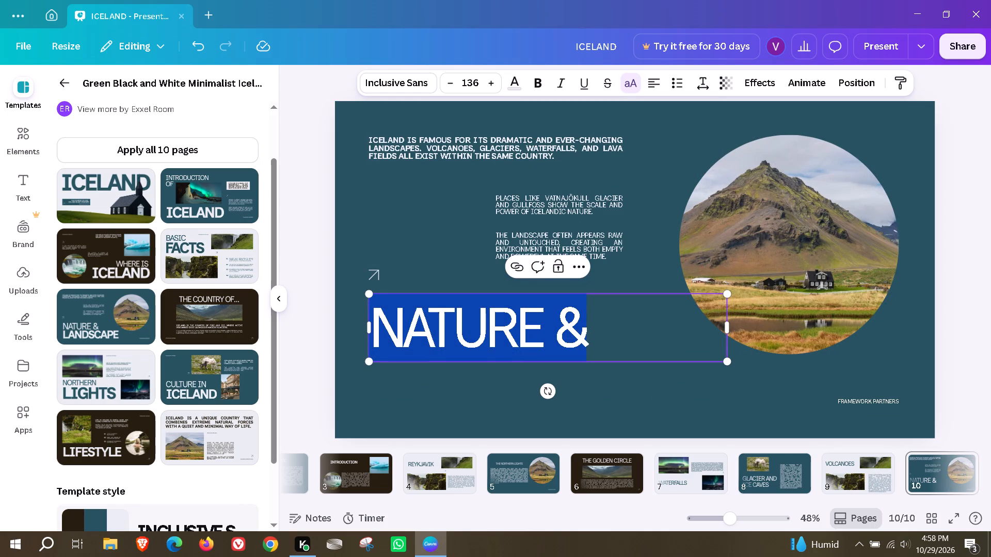
text(BLACK SAND BEACHES)
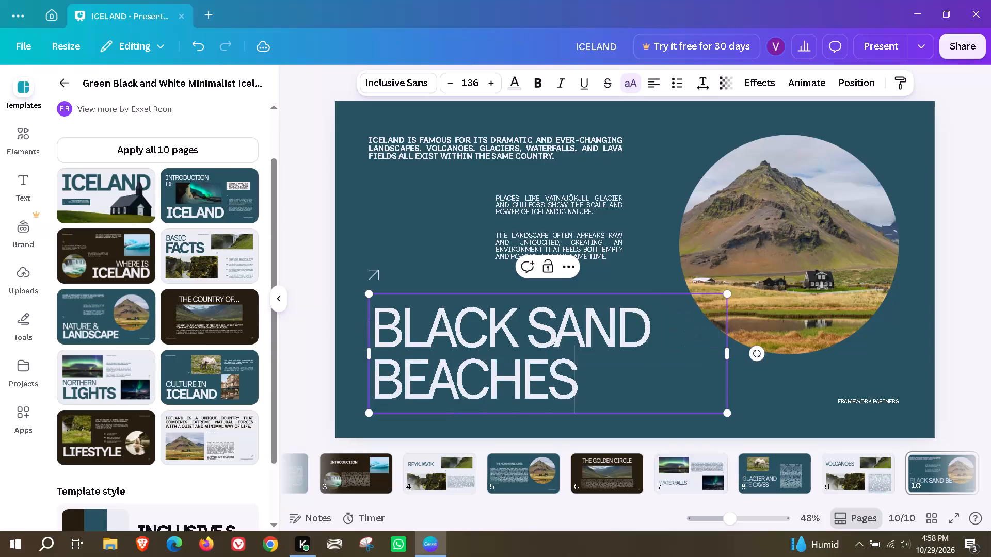
drag(729, 353, 693, 355)
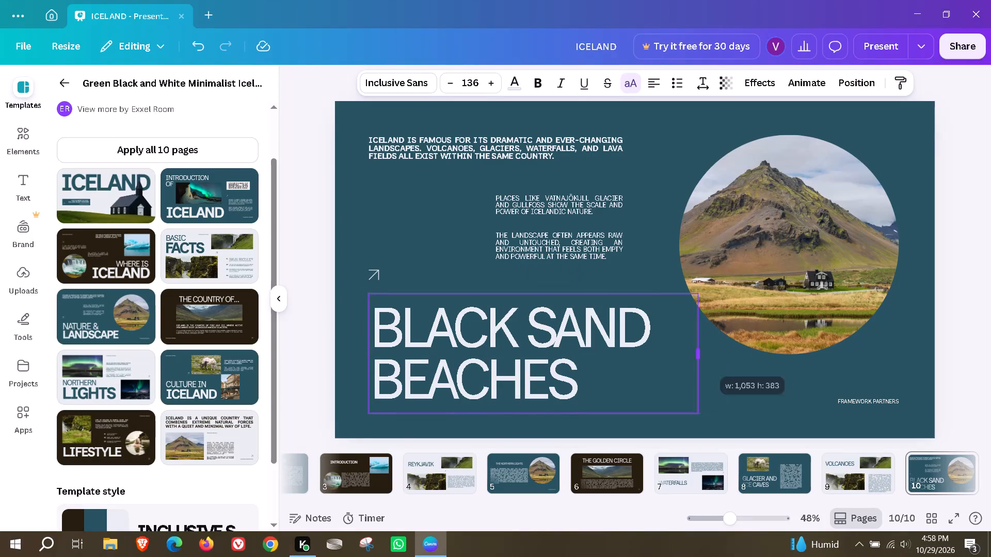
drag(693, 355, 664, 357)
click(710, 376)
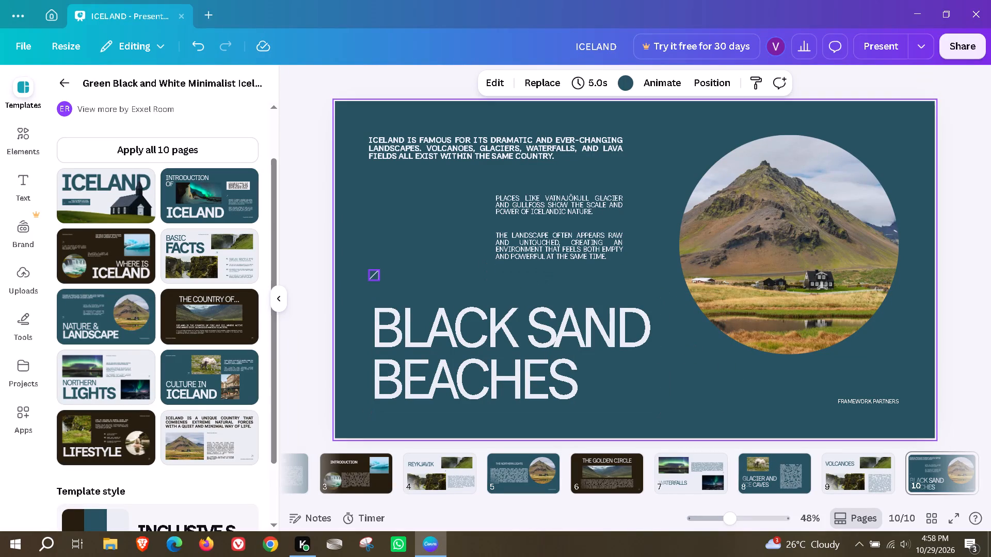
Delete the small arrow and the two lighter paragraphs above the heading on page 10.
click(376, 273)
click(391, 245)
drag(473, 189, 608, 267)
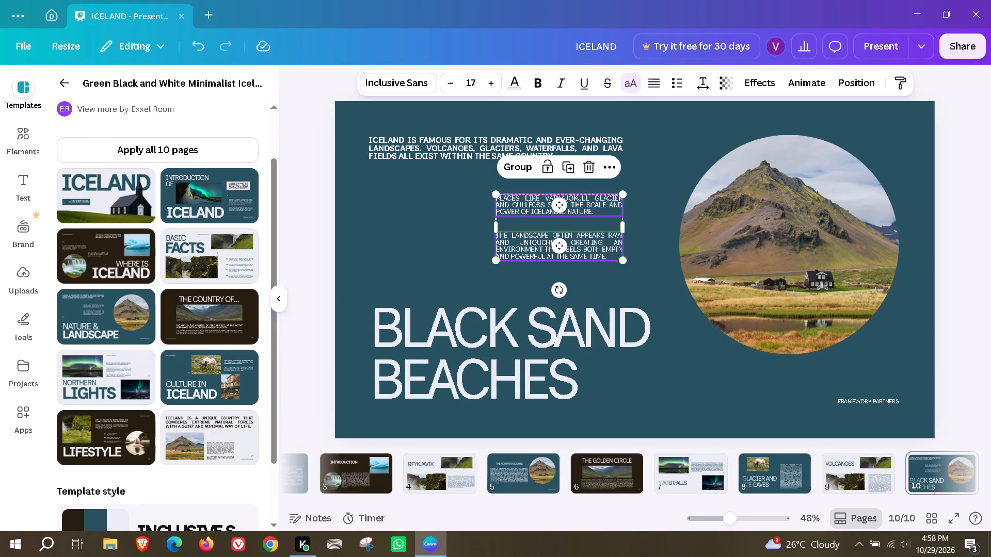
click(587, 163)
Replace page 10's bold text using Magic Write with the prompt "generate in 5-6 lines about black sand beaches and coatal wonders in iceland".
double_click(542, 146)
click(529, 192)
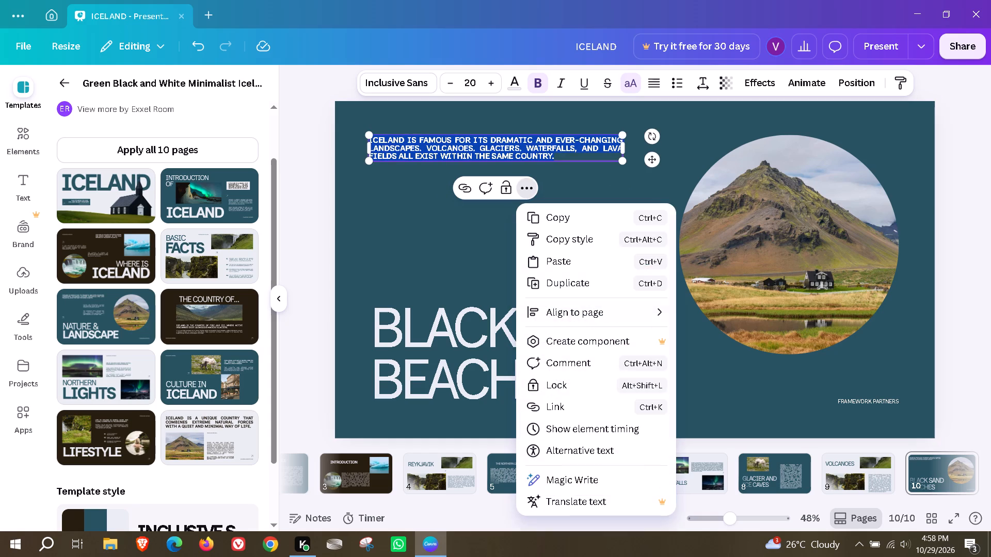
scroll(619, 336, down, 2)
click(610, 475)
click(614, 231)
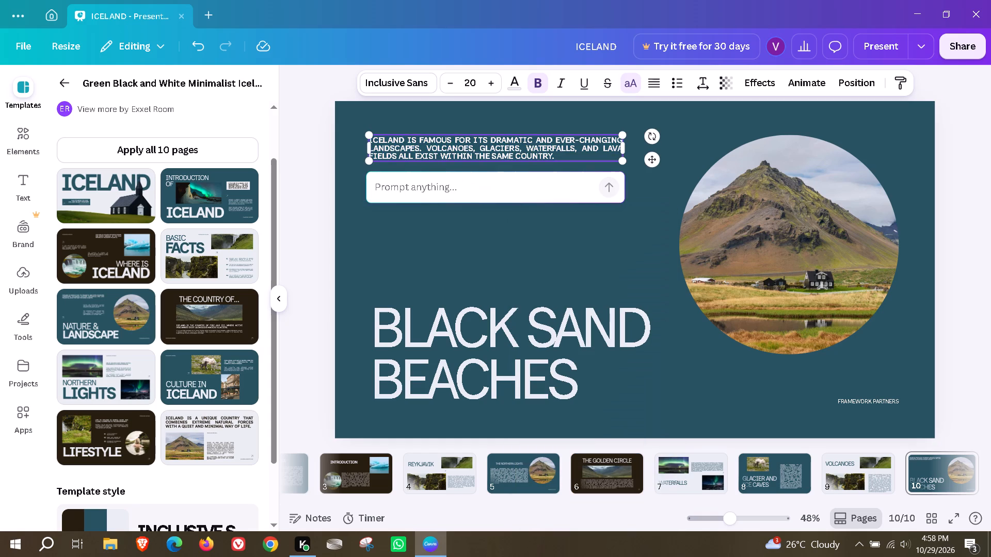
text(generate in)
key(space)
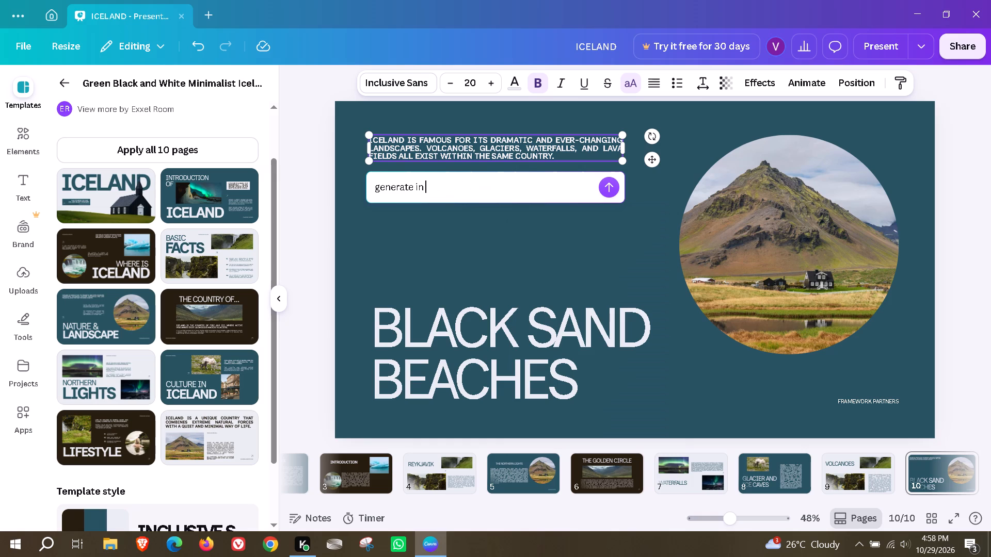
text(5-6 lie)
key(BackSpace)
text(nes about blak)
key(BackSpace)
text(ck sand beaches and coatal wonders in iceland)
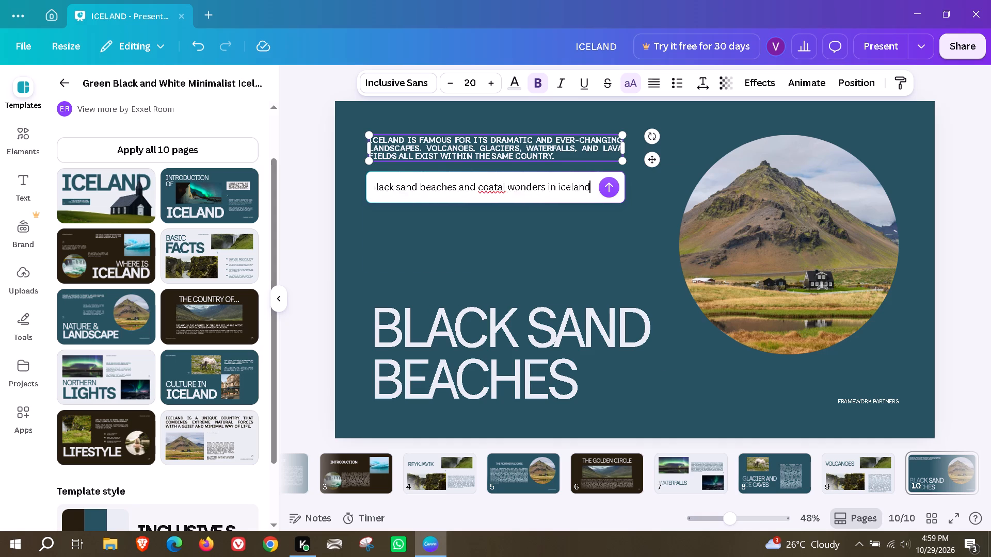
key(Return)
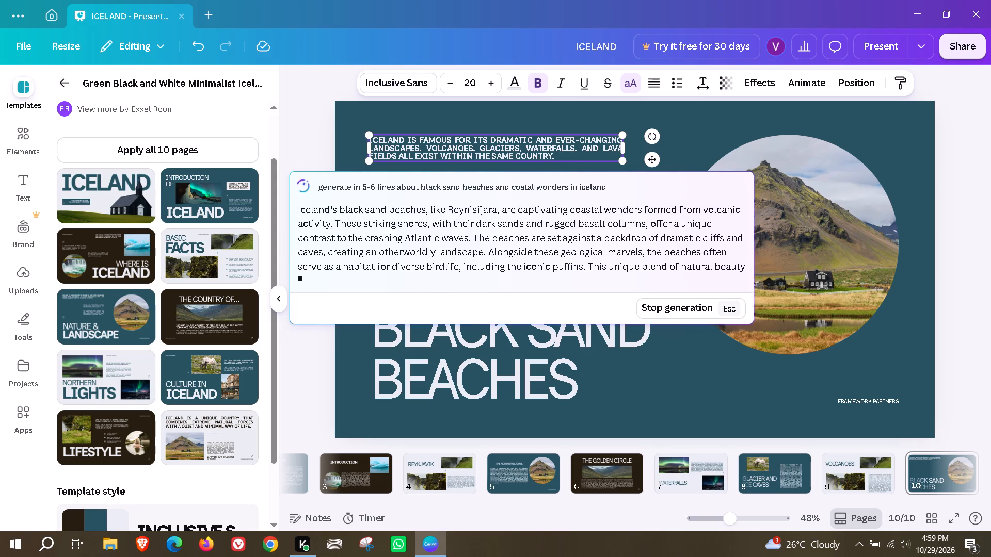
click(685, 338)
Enlarge the black sand beaches paragraph on page 10 and move it down to sit just above the heading.
drag(622, 238, 648, 304)
click(707, 368)
drag(572, 235, 566, 260)
click(681, 357)
click(595, 351)
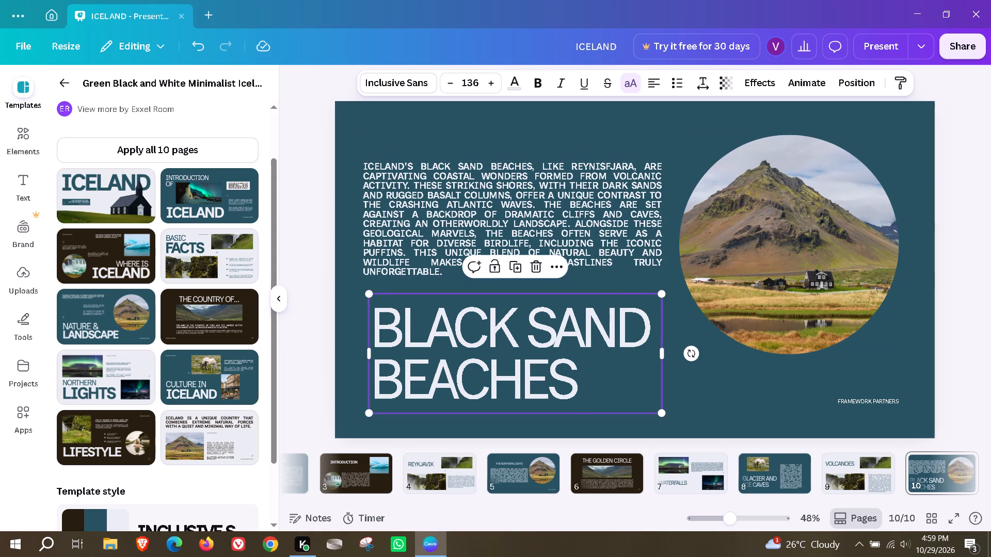
Shrink the BLACK SAND BEACHES heading on page 10 slightly, keeping its two lines.
drag(661, 413, 634, 399)
click(709, 387)
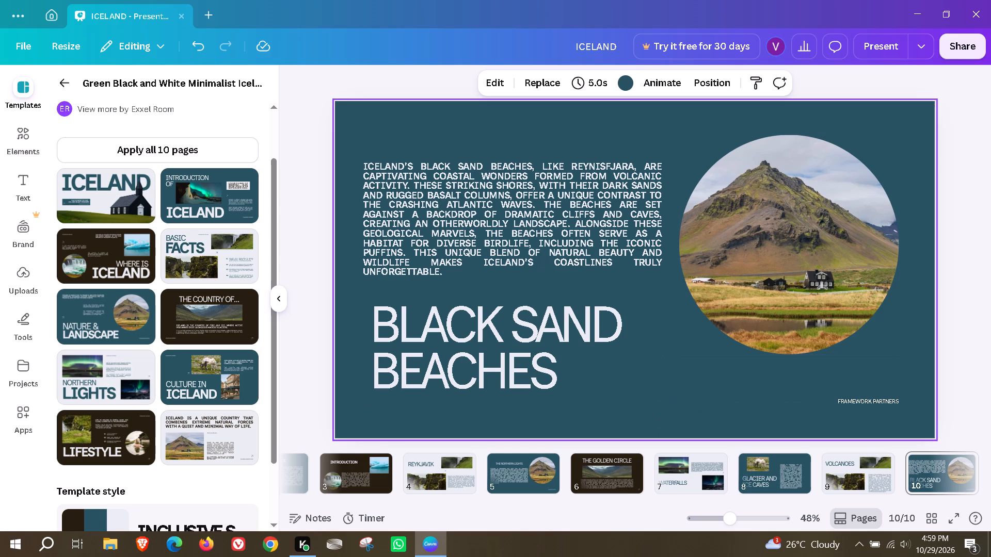
Add the template's LIFESTYLE layout as page 11.
scroll(749, 461, down, 6)
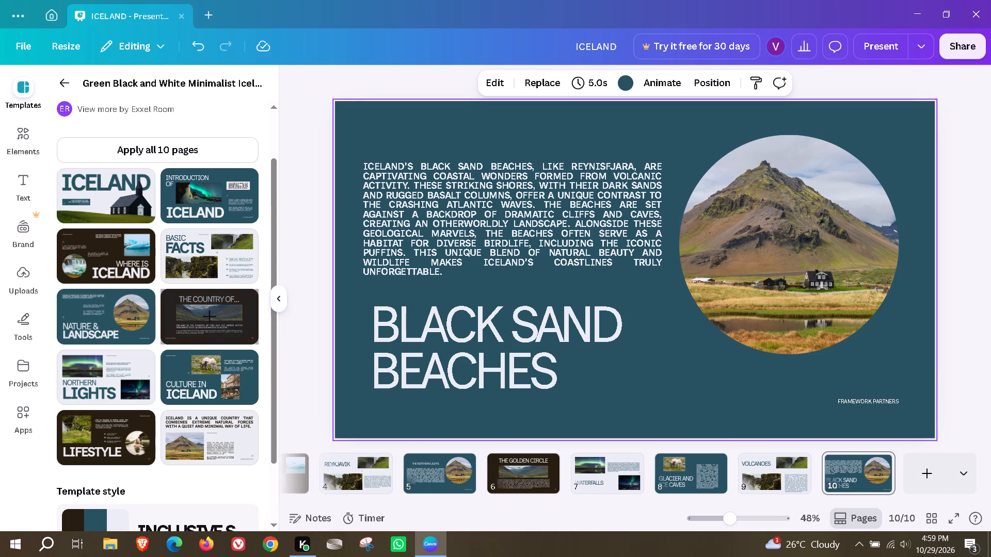
scroll(211, 336, down, 1)
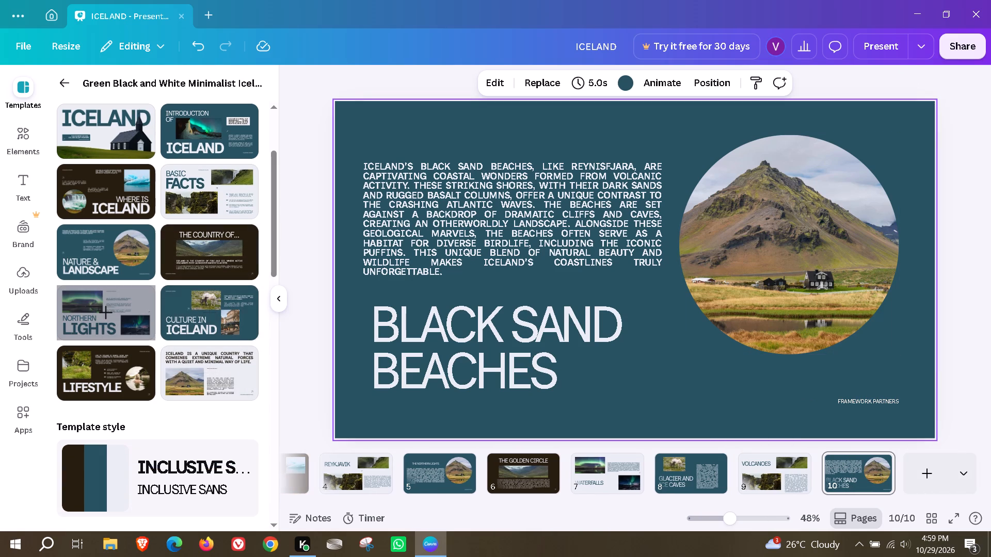
click(111, 373)
click(572, 311)
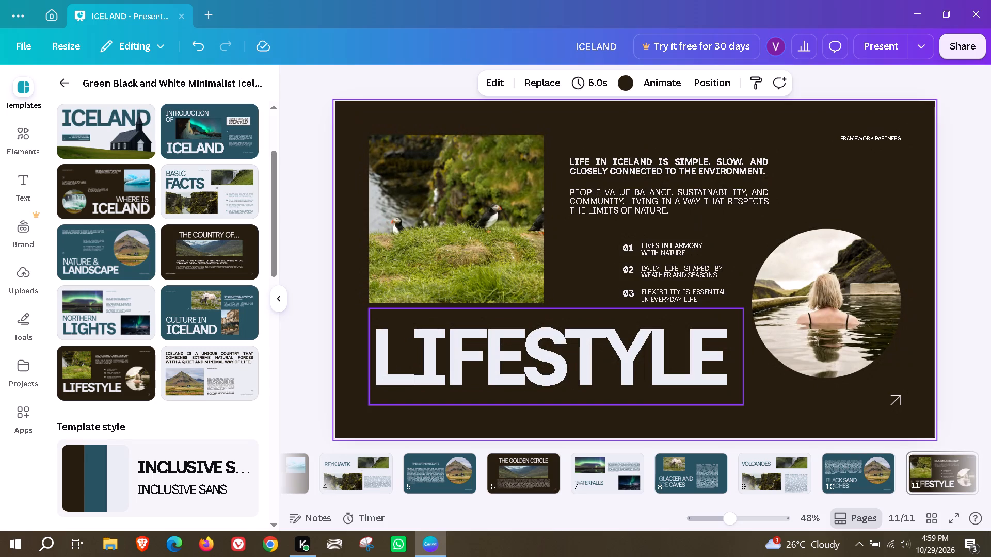
Delete the three-item numbered list and the lighter paragraph below the bold text on page 11.
drag(605, 245, 675, 307)
click(705, 218)
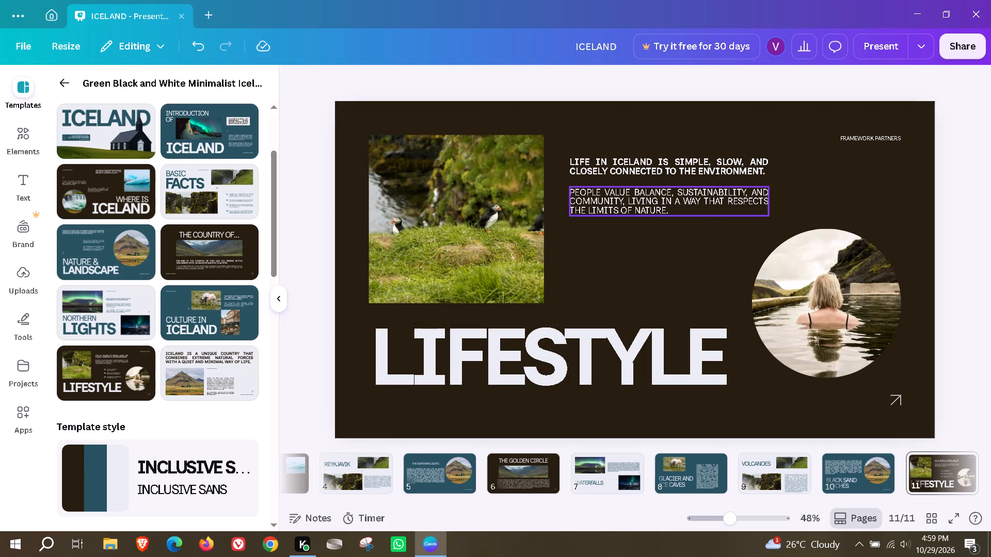
click(672, 197)
click(690, 158)
Change page 11's LIFESTYLE heading to HOT SPRINGS.
double_click(579, 359)
click(589, 285)
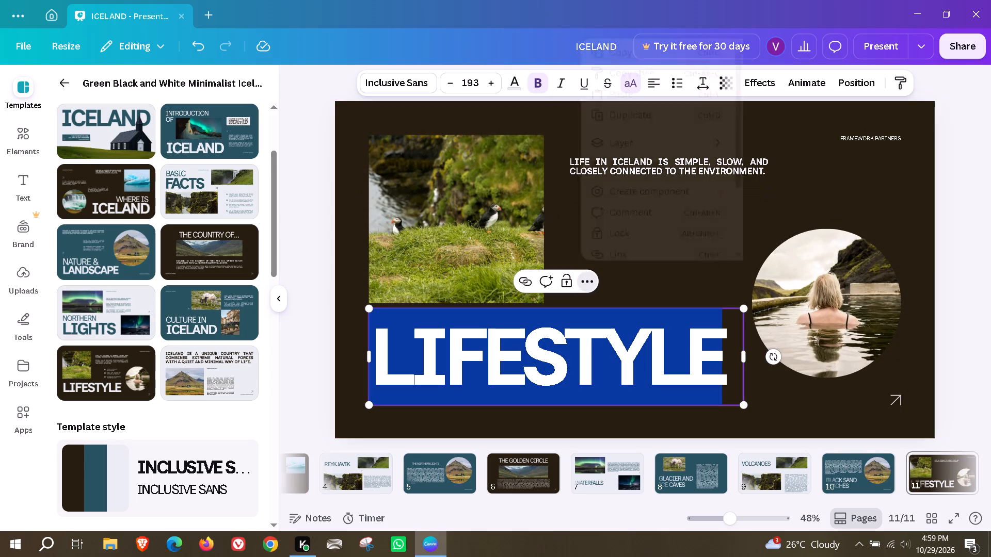
scroll(641, 431, down, 4)
click(622, 366)
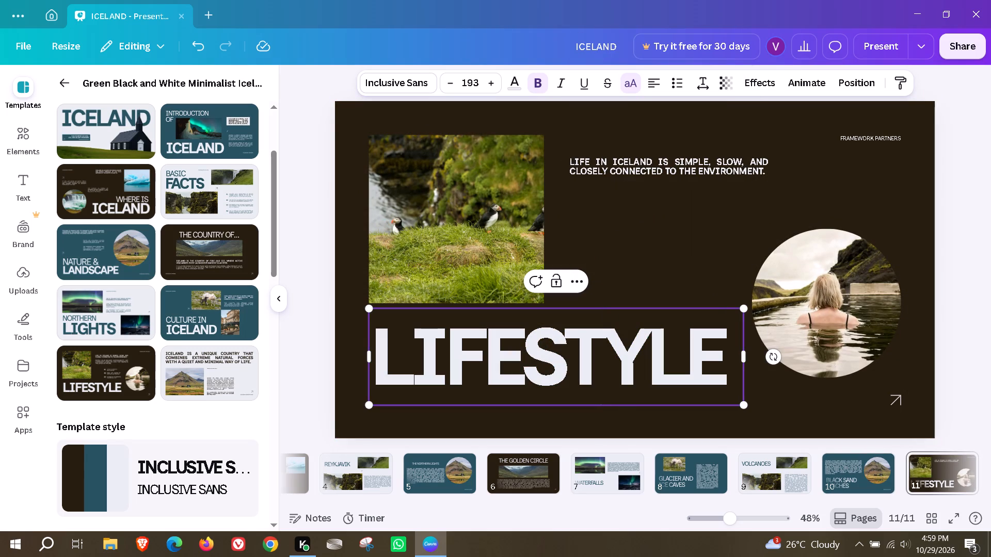
key(ctrl+a)
key(BackSpace)
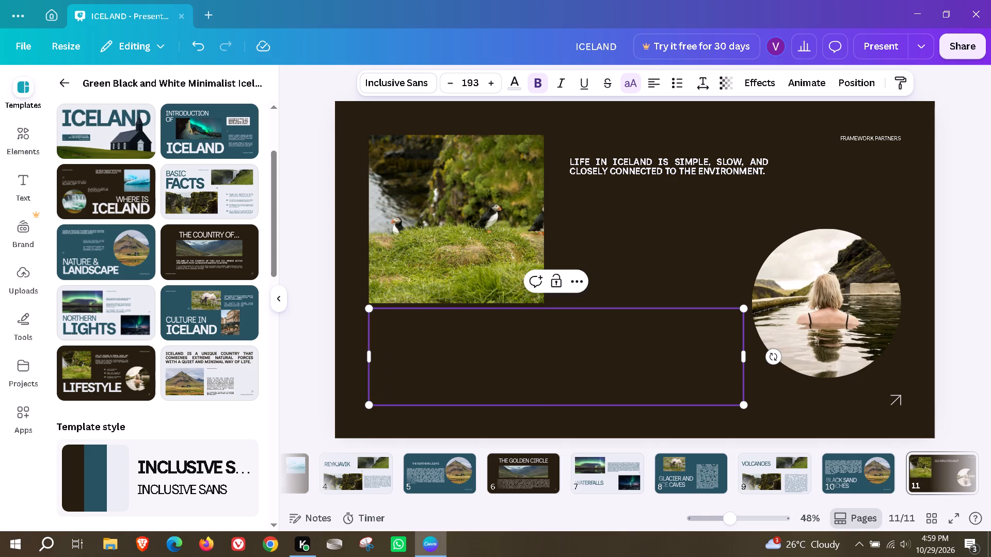
text(HOT SPRINGS)
Resize page 11's heading box so HOT SPRINGS fits on one line and place it just below the puffin photo.
drag(744, 392, 666, 395)
click(711, 399)
drag(546, 404, 556, 357)
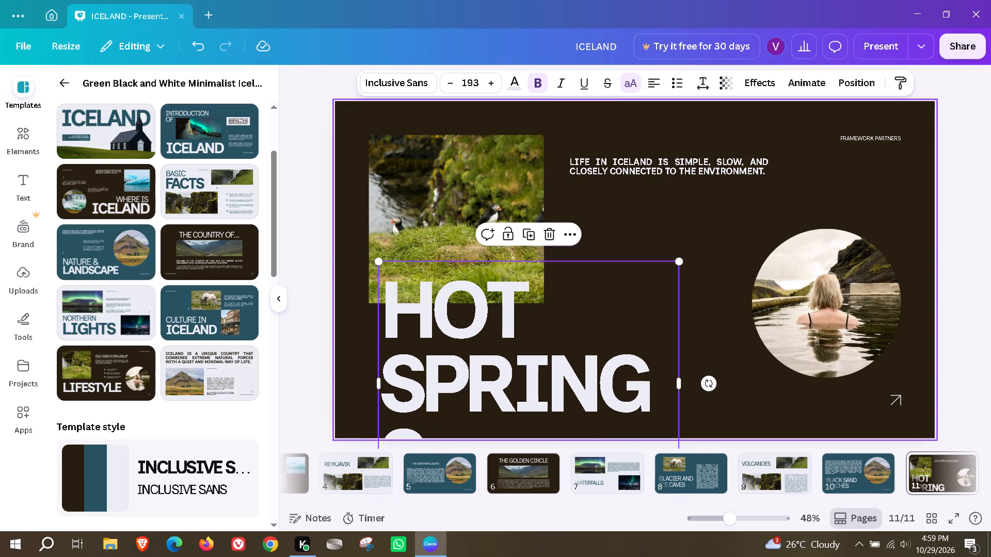
drag(684, 382, 747, 375)
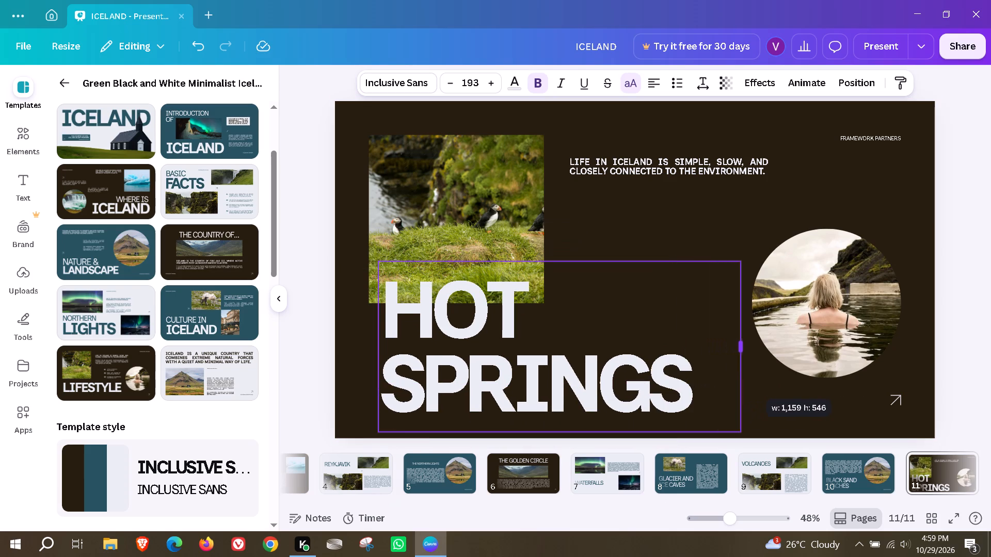
drag(747, 375, 870, 365)
drag(865, 356, 710, 356)
drag(631, 294, 617, 355)
double_click(707, 166)
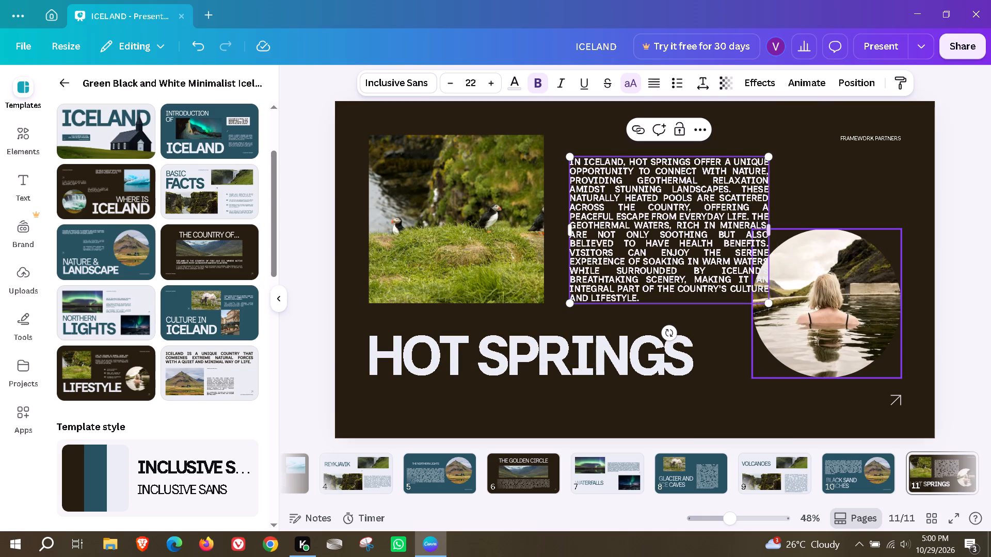
Delete the small arrow below the circular photo on page 11.
click(892, 395)
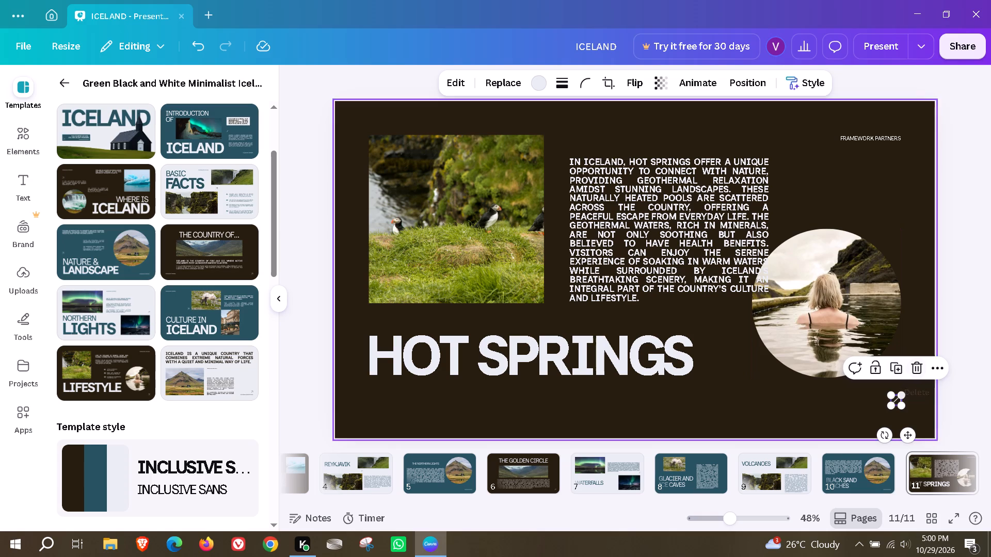
click(916, 374)
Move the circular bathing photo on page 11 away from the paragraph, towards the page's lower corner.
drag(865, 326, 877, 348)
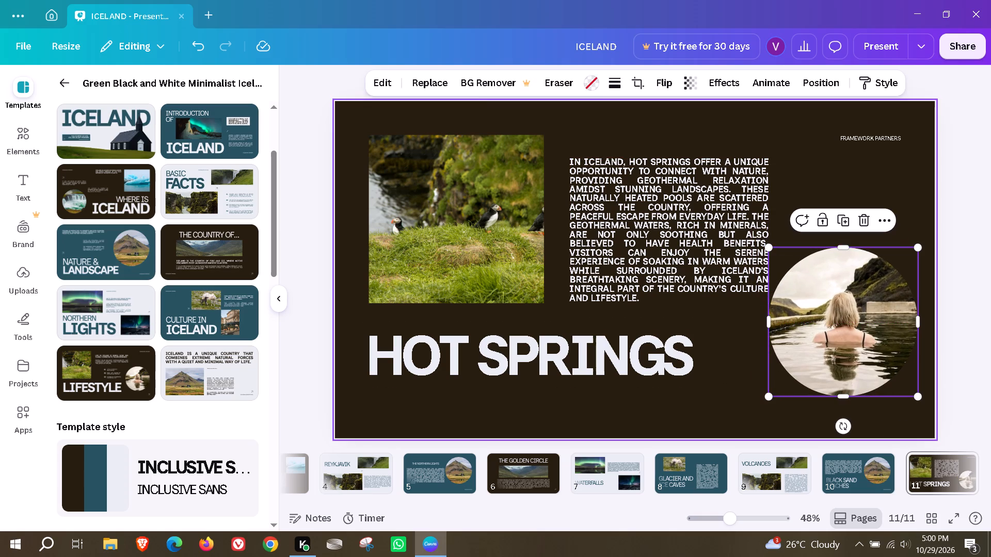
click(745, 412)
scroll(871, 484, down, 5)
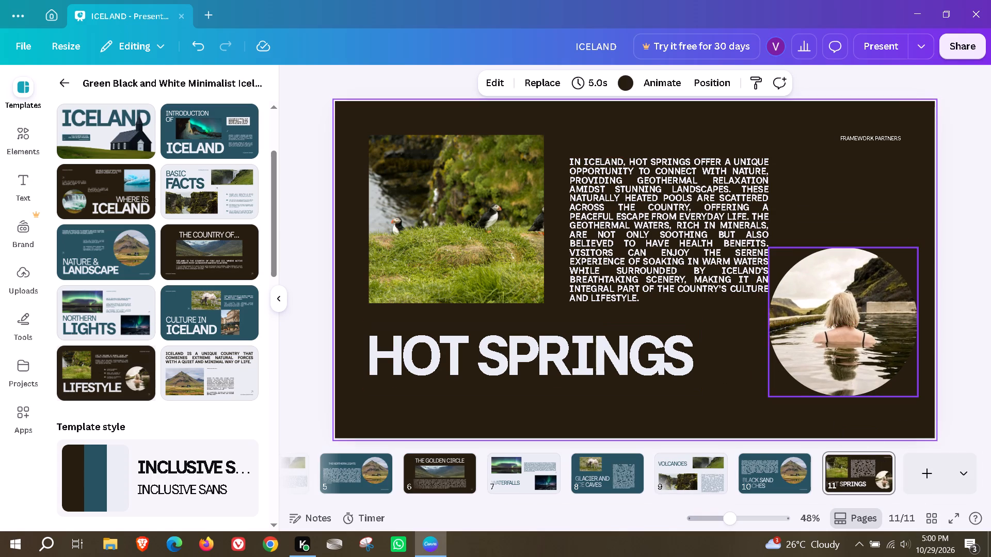
Delete the circular bathing photo and its empty frame from page 11.
click(809, 336)
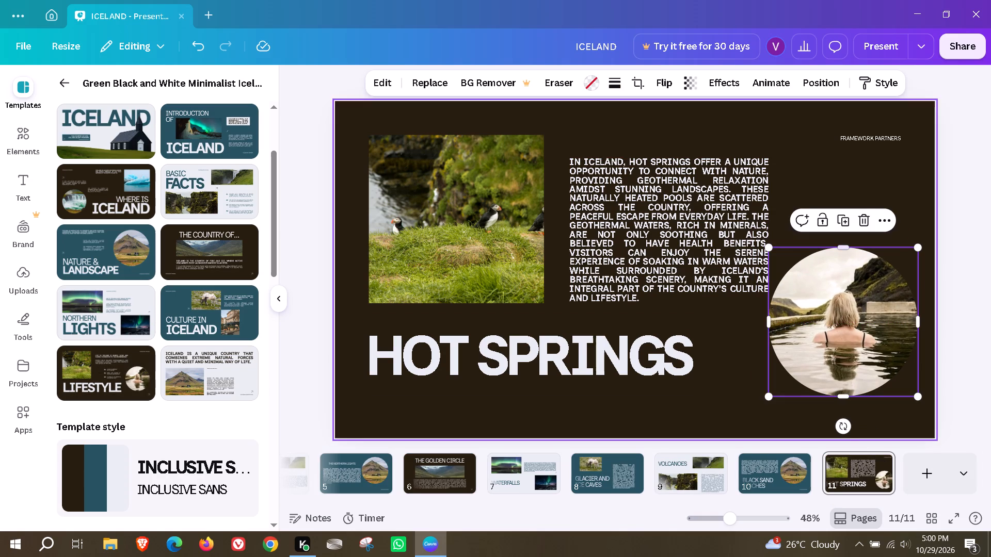
click(863, 230)
click(854, 259)
click(852, 305)
click(854, 299)
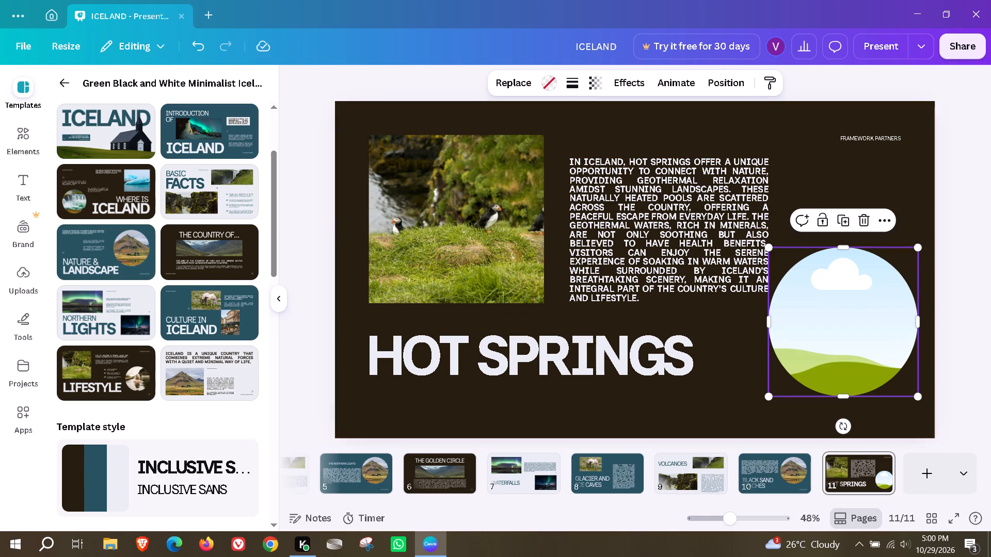
click(865, 215)
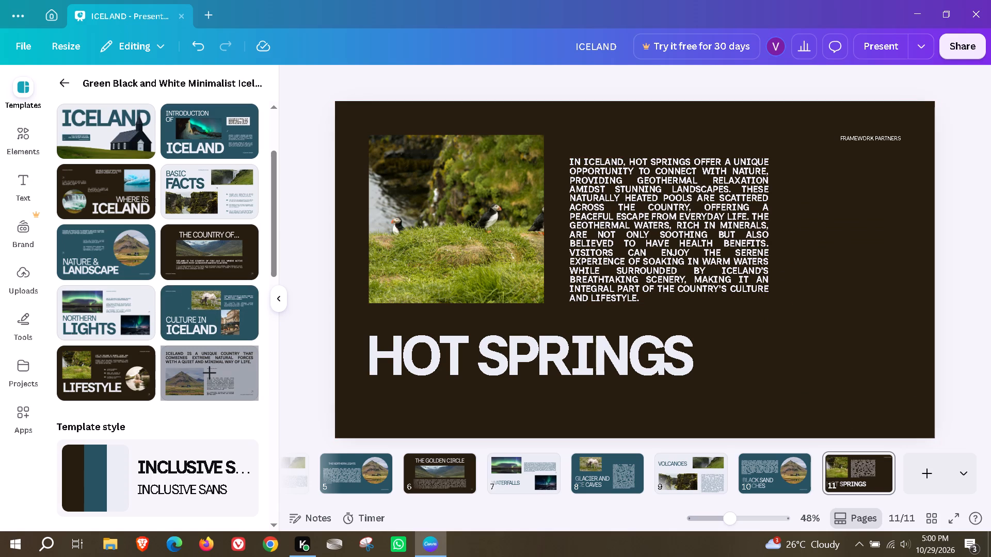
Add the template's closing layout with the large bold statement and mountain photo as page 12.
click(194, 378)
click(570, 315)
Replace page 12's large bold statement with the heading FOOD , CULTURE AND LOCAL LIFE.
double_click(638, 199)
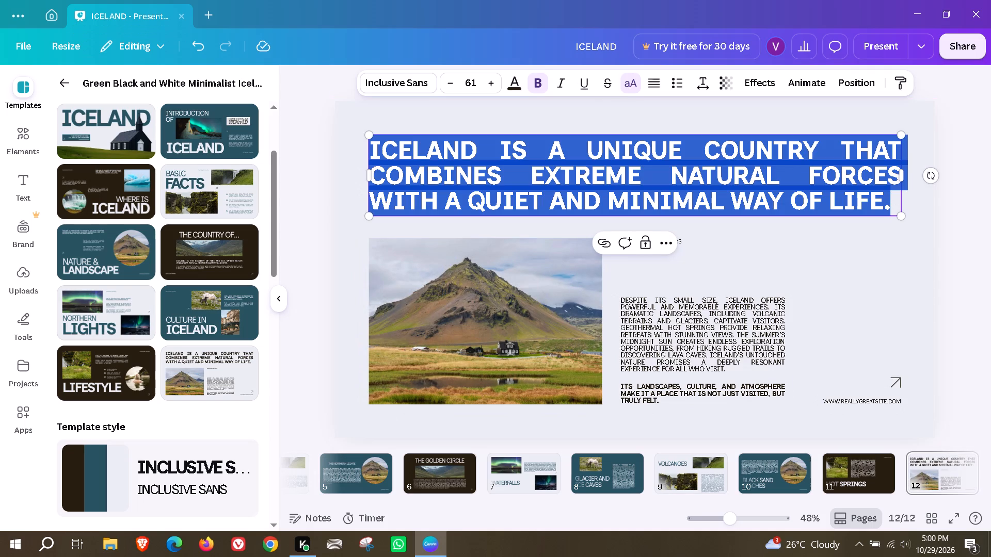
text(FOOD , CULTUR)
key(space)
key(shift+BackSpace)
text(E and LOCAL LIFE)
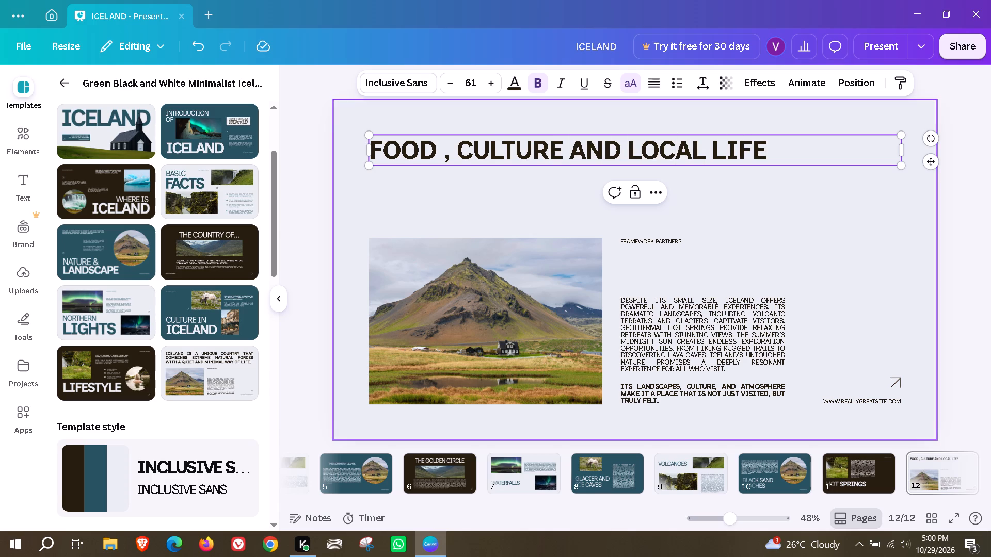
Narrow page 12's heading box to fit its single line and move the heading to the horizontal centre, slightly lower.
drag(901, 154, 836, 165)
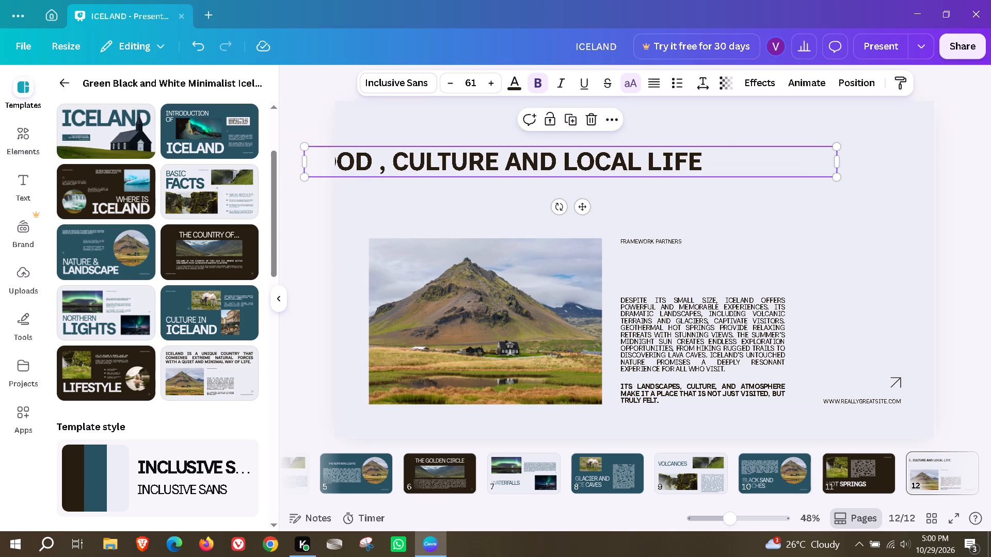
click(200, 47)
drag(903, 149, 771, 155)
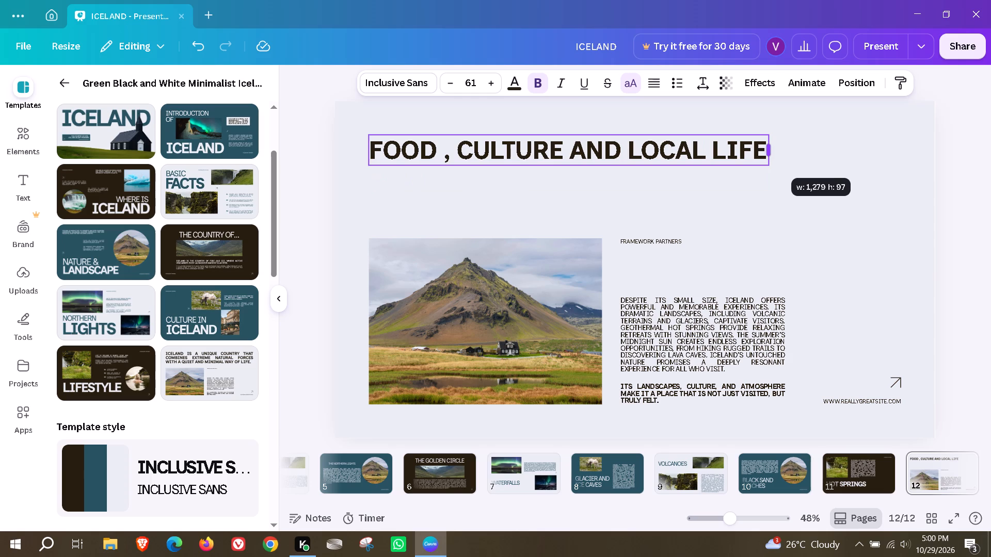
drag(771, 155, 772, 155)
click(813, 202)
drag(604, 143, 674, 167)
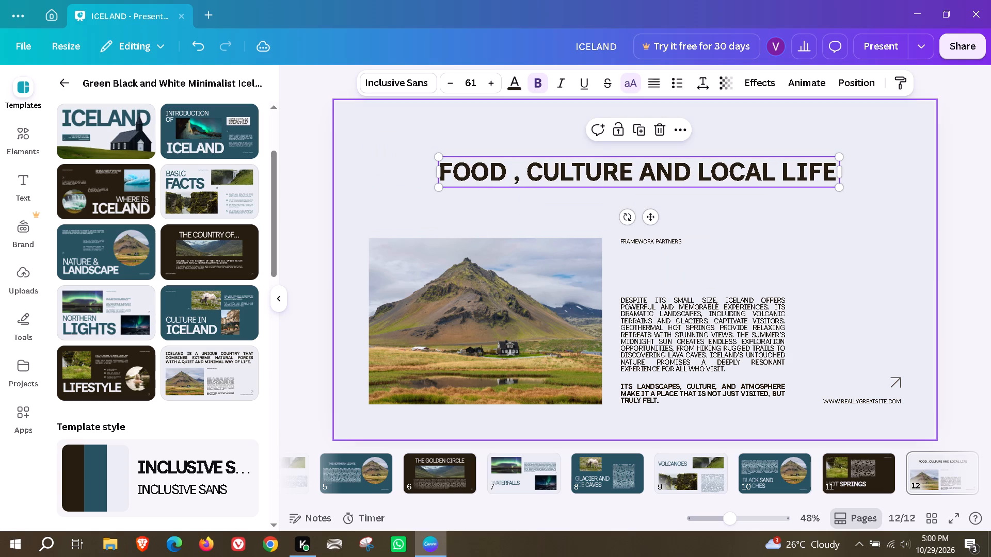
Delete the lighter paragraph starting DESPITE ITS SMALL SIZE on page 12.
click(653, 236)
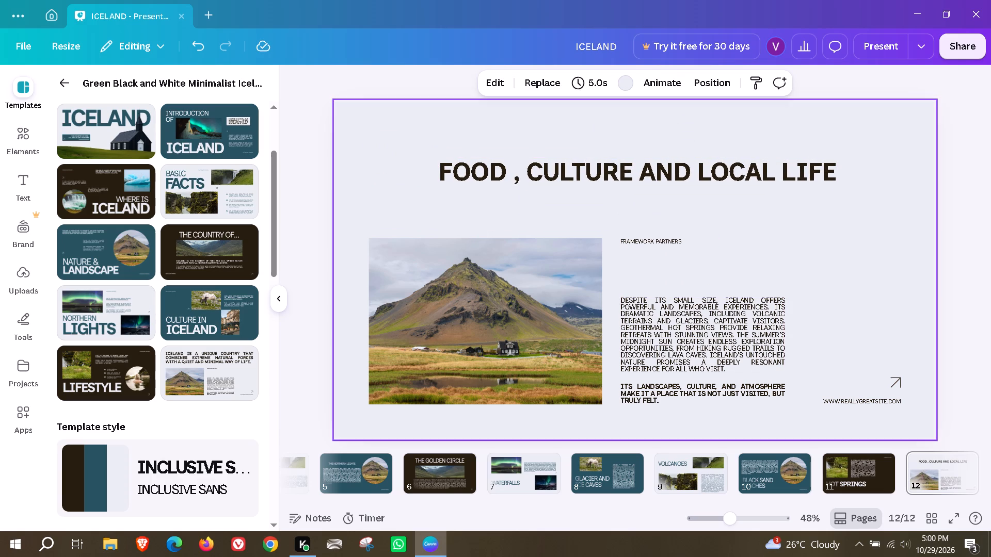
click(707, 333)
click(724, 267)
Move page 12's bold text up and replace it using Magic Write with the prompt "generate 5-6 lines on food culture and local life of iceland".
drag(725, 390, 736, 308)
double_click(736, 308)
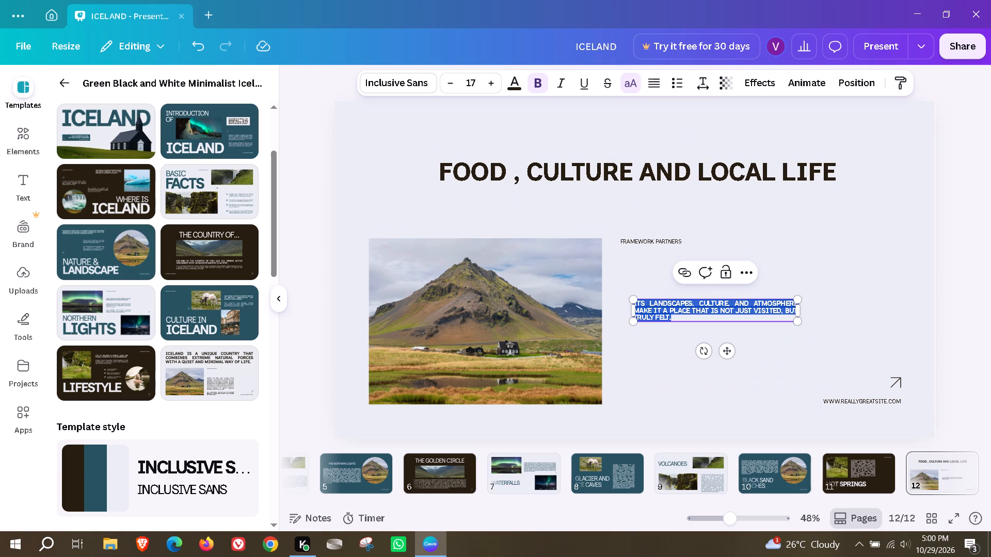
click(744, 267)
scroll(837, 423, down, 3)
click(823, 482)
click(788, 305)
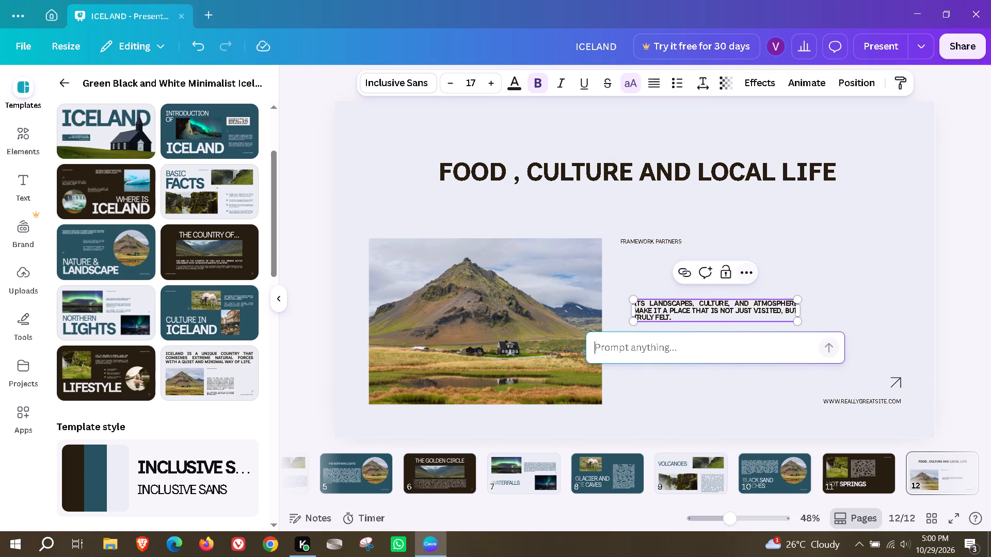
text(generate)
key(space)
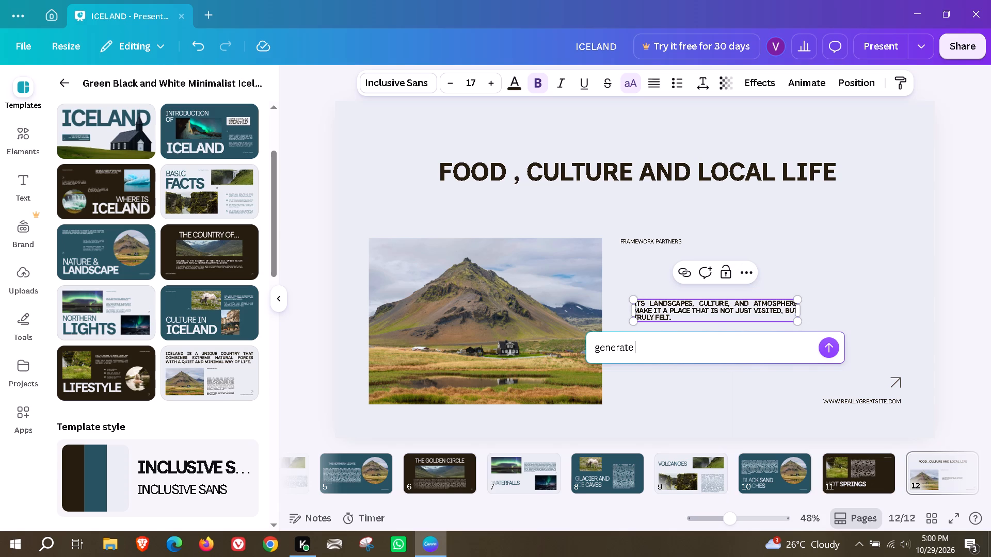
text(5-6 lines on food culture and local life)
key(space)
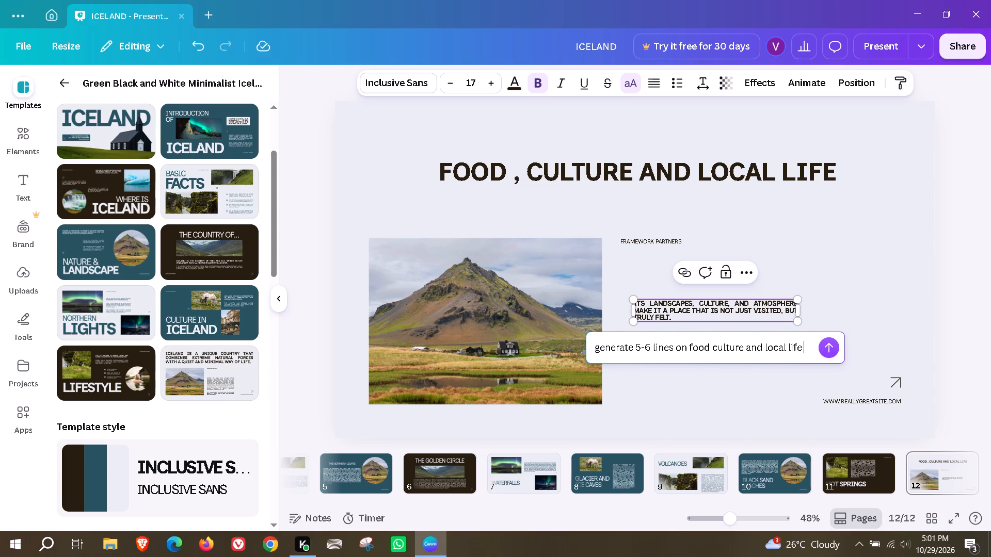
text(of iceland)
key(Return)
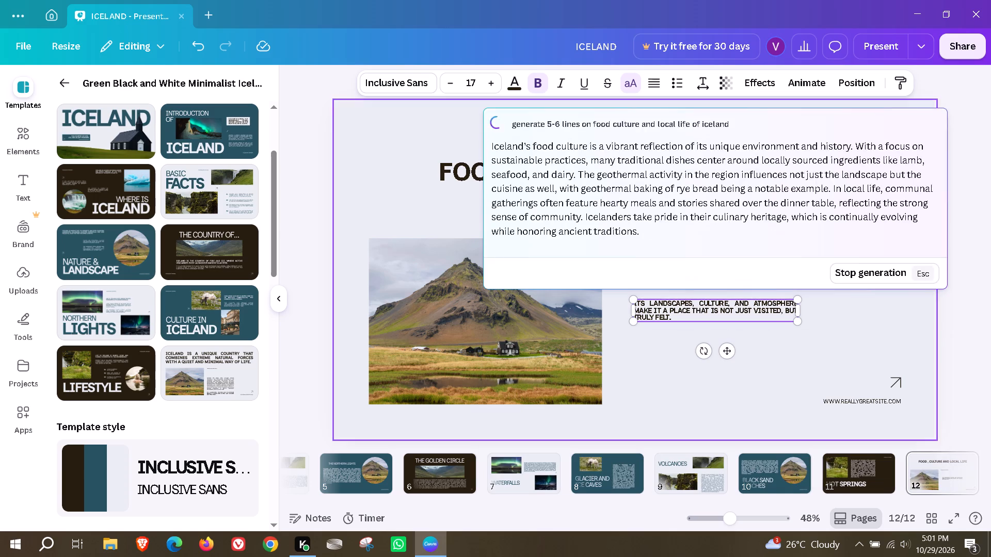
click(880, 274)
Widen page 12's generated paragraph, position it beside the mountain photo and scale its text up to size 21.
drag(802, 359, 837, 376)
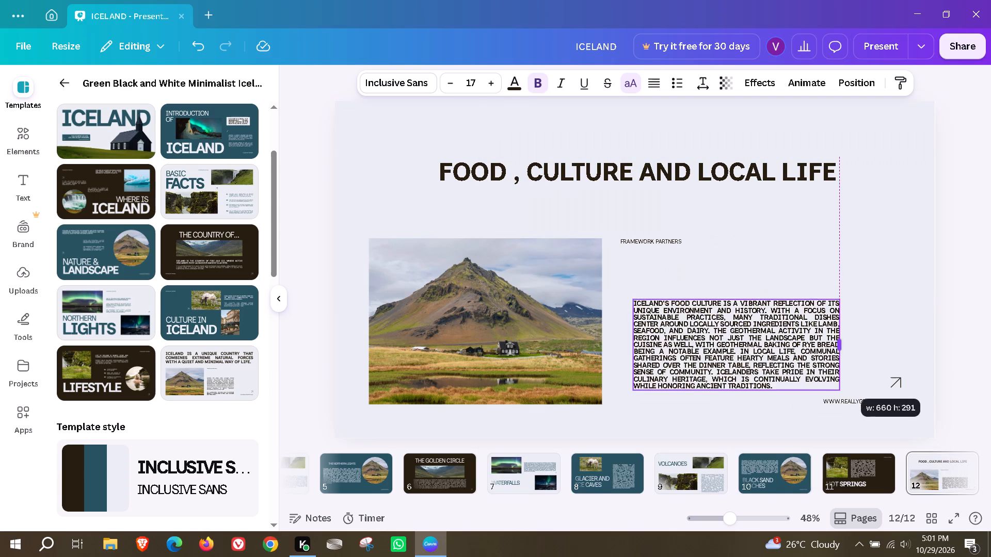
drag(837, 376, 822, 382)
click(760, 420)
drag(746, 355, 760, 318)
click(834, 362)
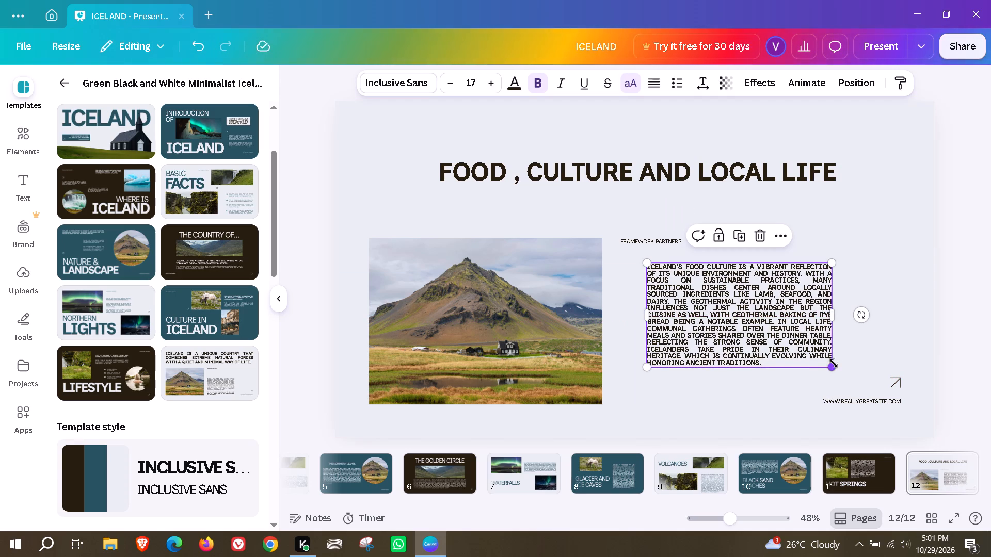
drag(834, 363, 869, 404)
click(726, 425)
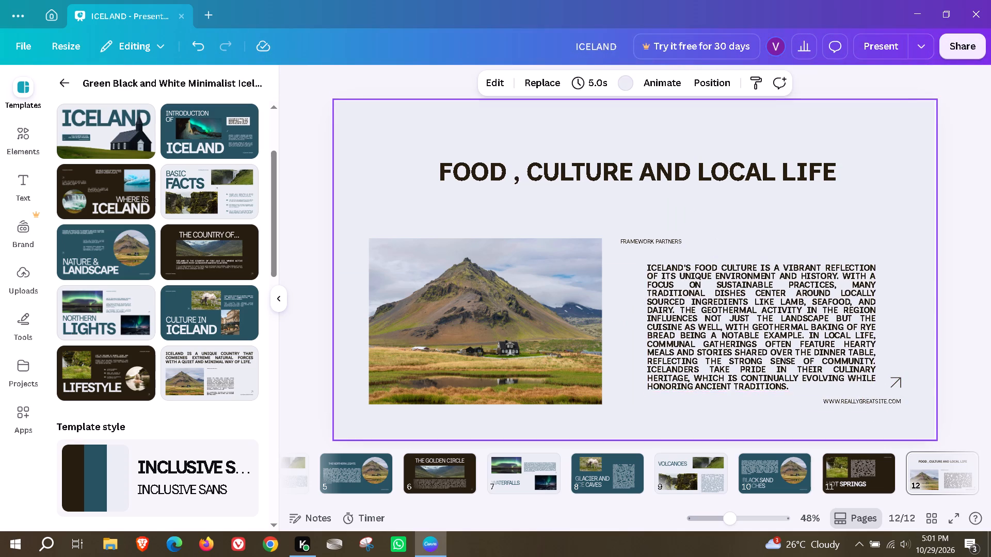
Delete the FRAMEWORK PARTNERS label, the website address and the arrow from page 12.
double_click(680, 236)
click(677, 243)
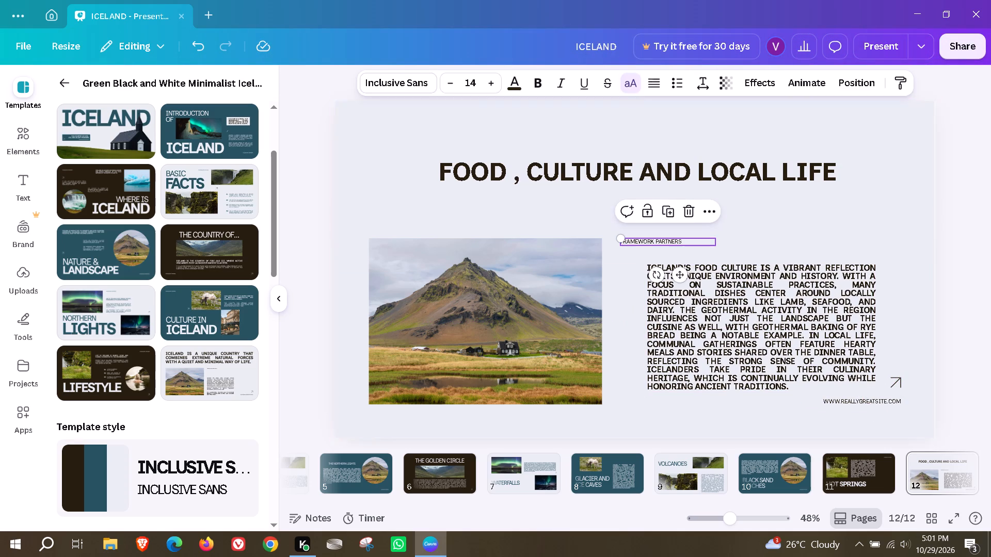
click(686, 220)
click(880, 406)
click(878, 400)
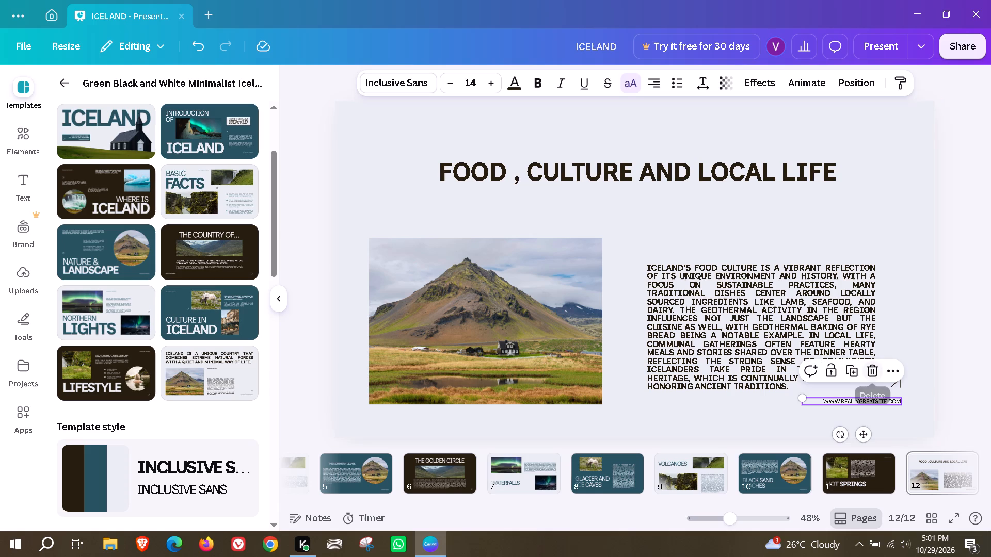
click(871, 363)
click(890, 379)
click(898, 379)
click(916, 355)
Shift page 12's paragraph slightly up and closer to the photo.
drag(782, 346, 777, 342)
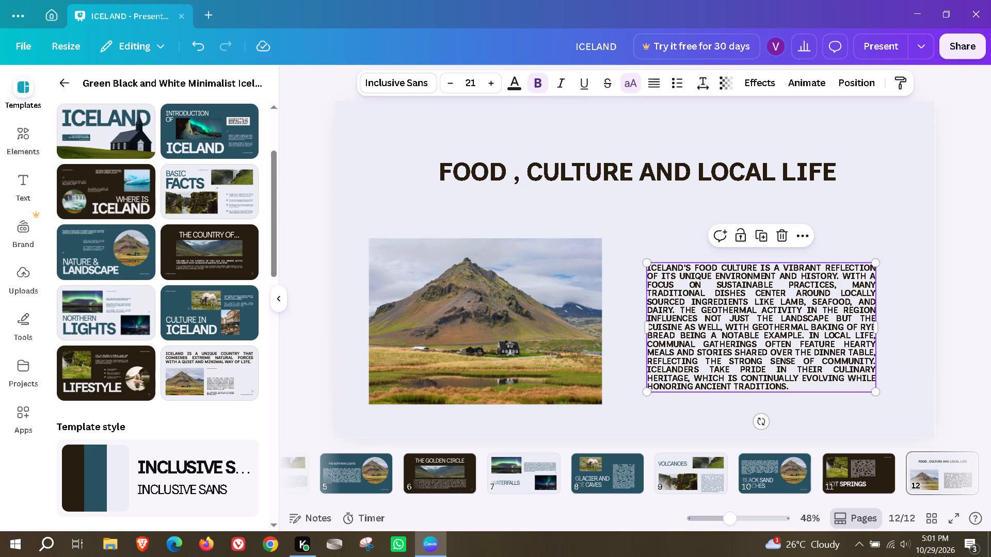
drag(777, 342, 775, 340)
click(903, 394)
Add the ICELAND IS A UNIQUE COUNTRY template layout as new page 13.
scroll(821, 483, down, 5)
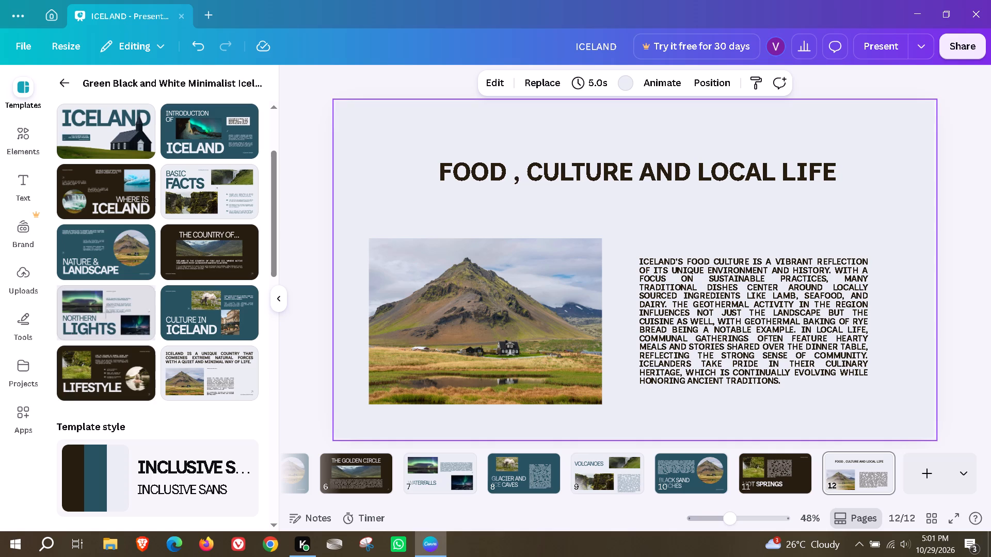
click(180, 378)
click(543, 314)
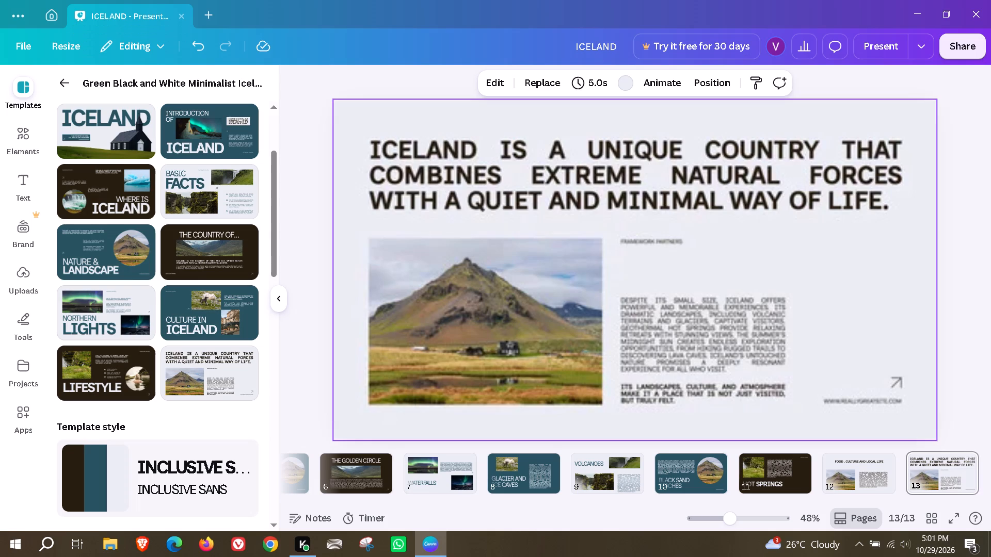
Replace page 13's large bold statement with the heading LEGACY OF ICELAND.
double_click(599, 173)
text(lEGACY F)
key(shift+BackSpace)
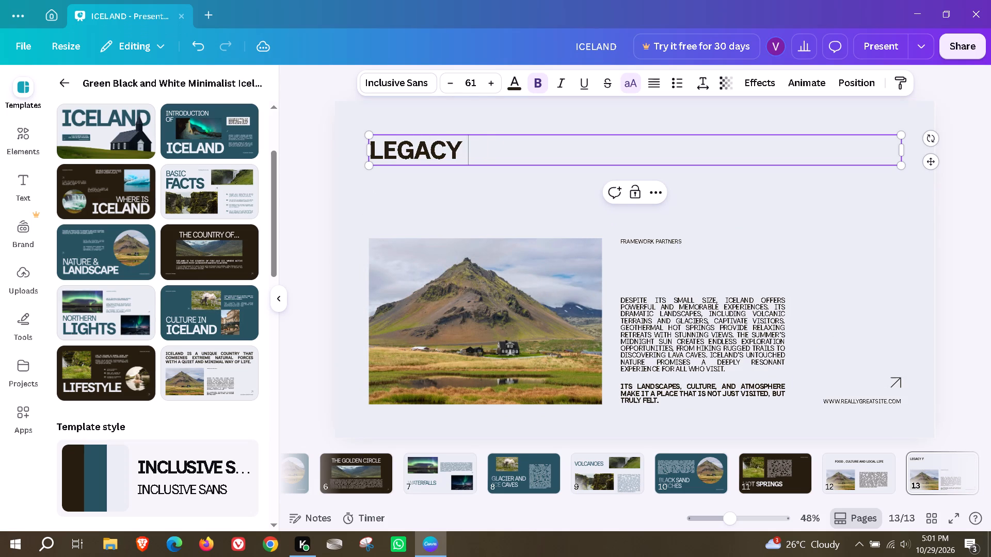
text(OF ICELAND)
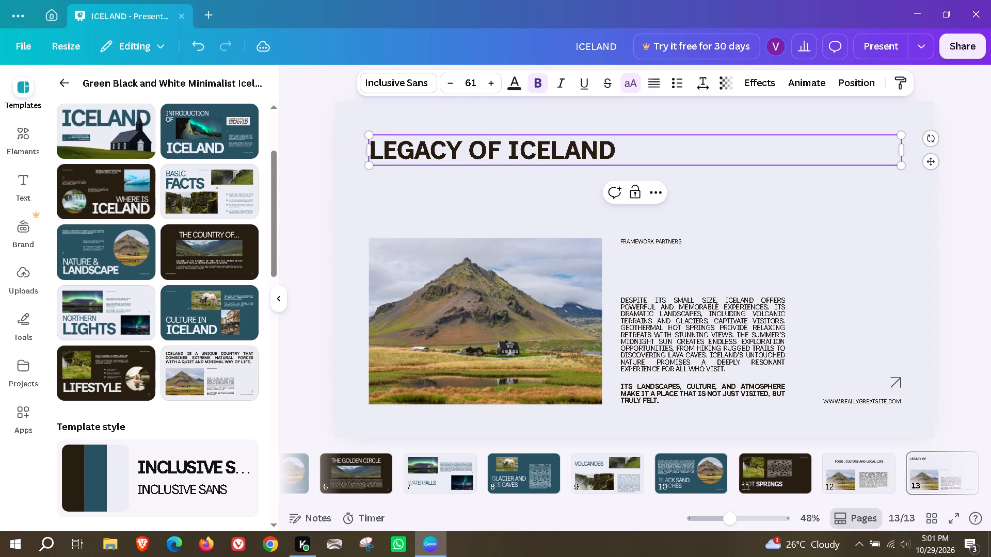
Narrow page 13's heading box to fit its text and move the heading toward the page centre, slightly lower.
drag(904, 154, 666, 179)
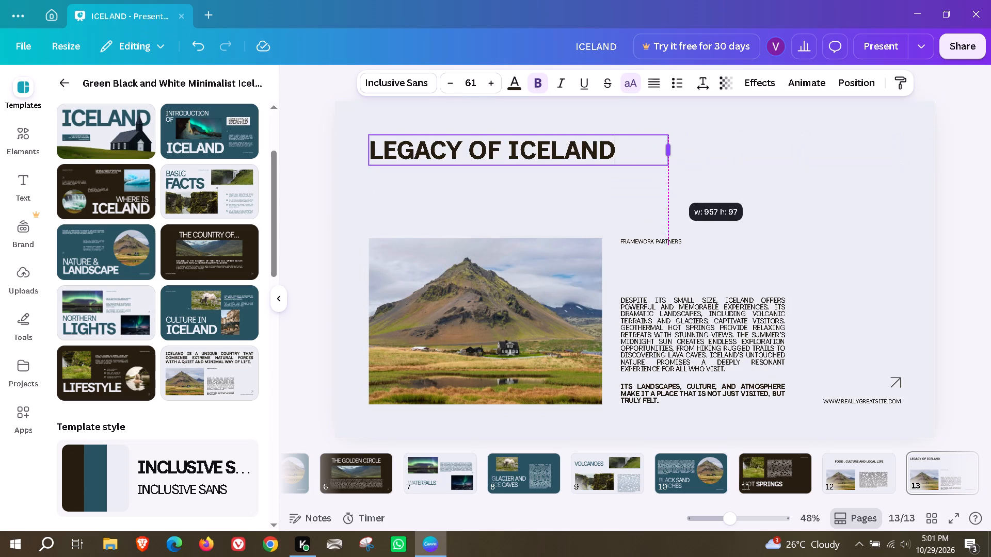
drag(666, 179, 620, 179)
click(751, 179)
drag(555, 158, 664, 190)
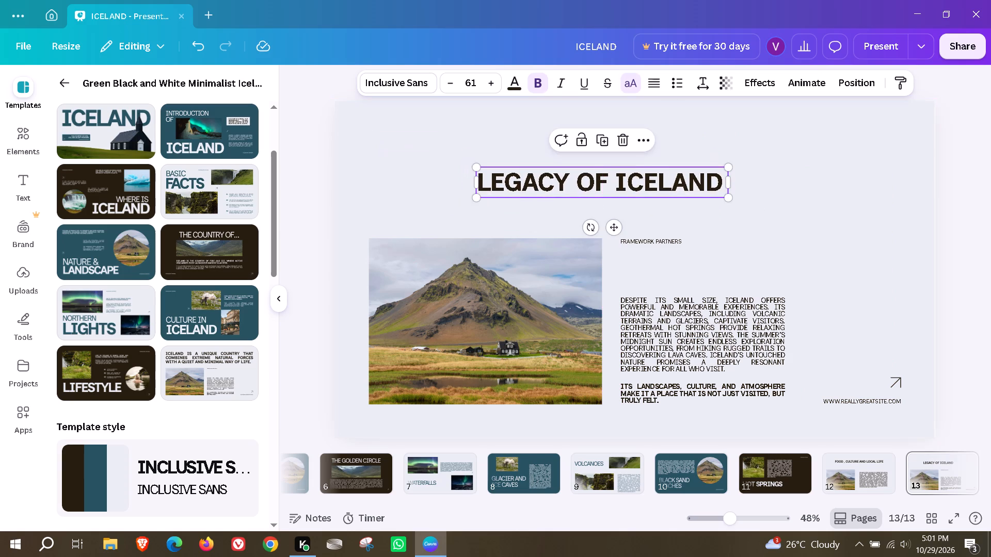
Delete the FRAMEWORK PARTNERS label and the lighter paragraph starting DESPITE ITS SMALL SIZE from page 13.
click(665, 235)
click(667, 239)
click(687, 214)
click(711, 324)
click(728, 276)
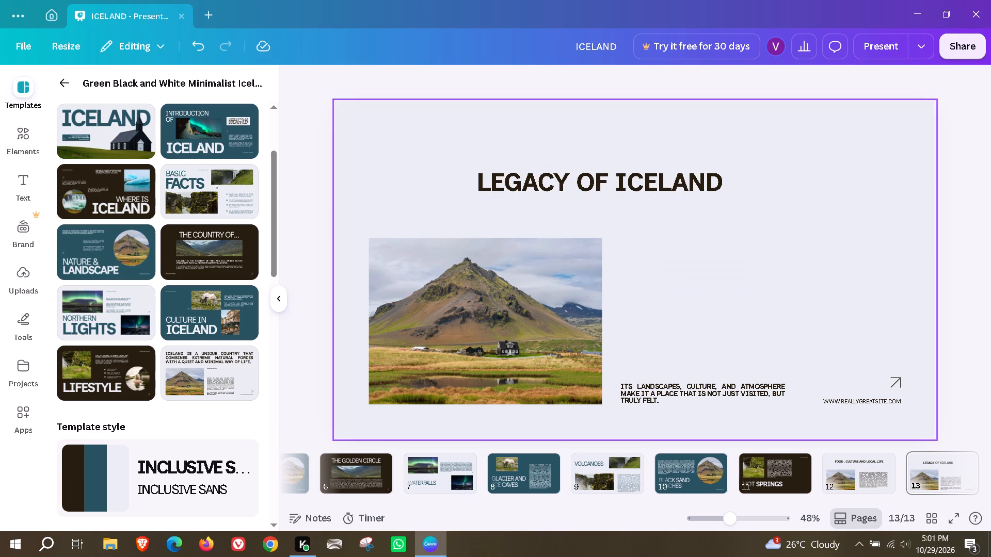
Move page 13's bold text up and replace it using Magic Write with "in 4 points conclude legacy of iceland and how it best travelling country".
drag(725, 396, 741, 290)
click(759, 254)
scroll(788, 373, down, 3)
click(819, 485)
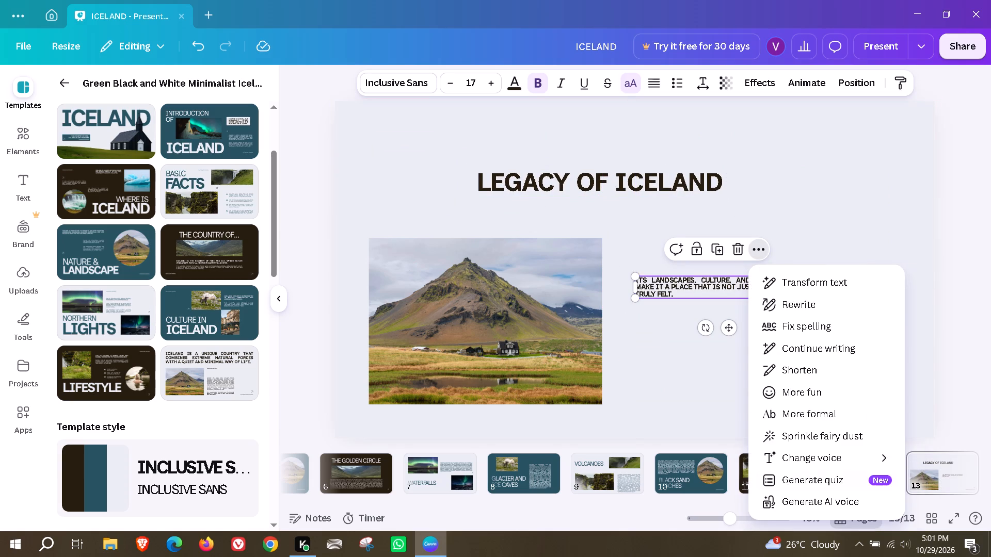
click(800, 292)
text(in 4 points coc)
key(BackSpace)
text(ncld)
key(BackSpace)
text(ude le)
text(gac)
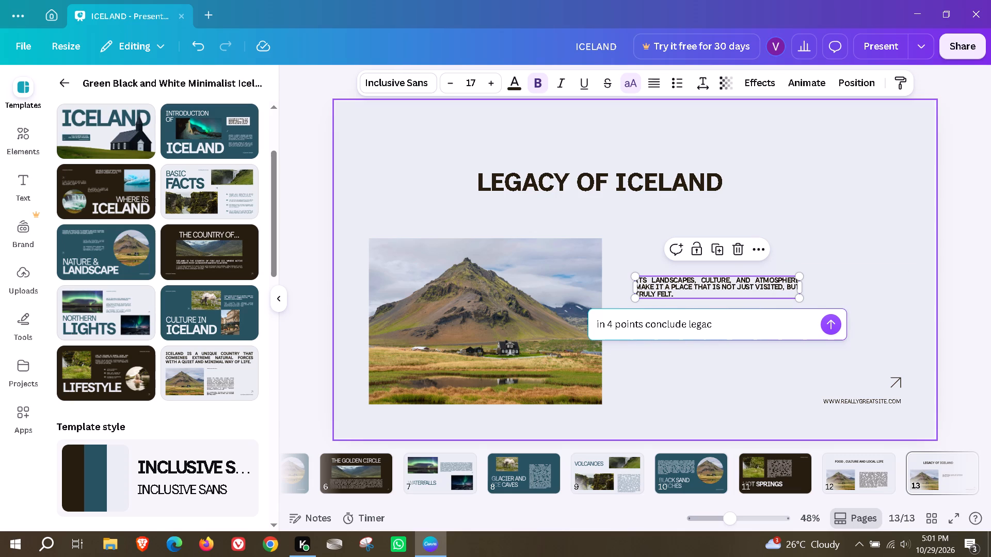
text(y f)
key(BackSpace)
text(of)
key(space)
text(iceland and)
key(space)
text(how it best travelling country)
key(Return)
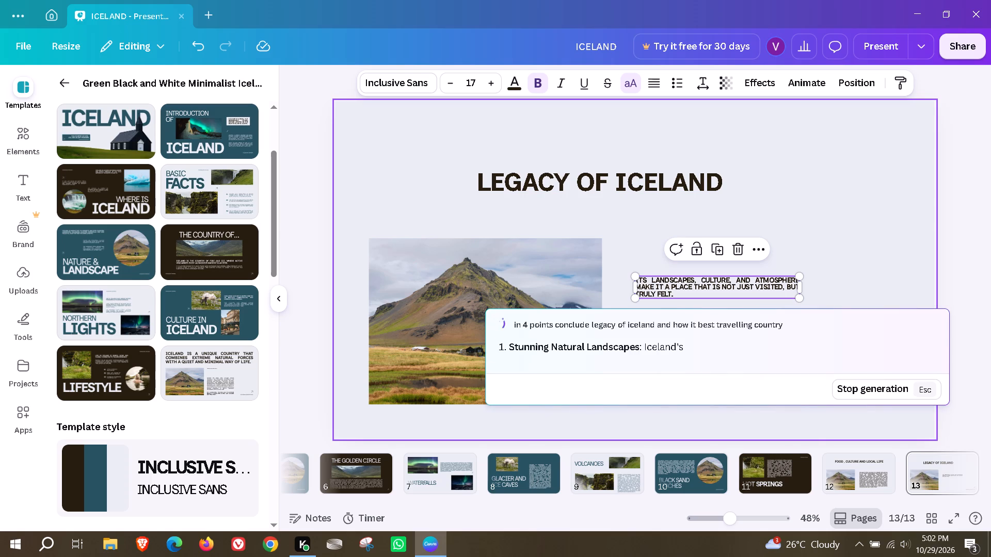
click(869, 395)
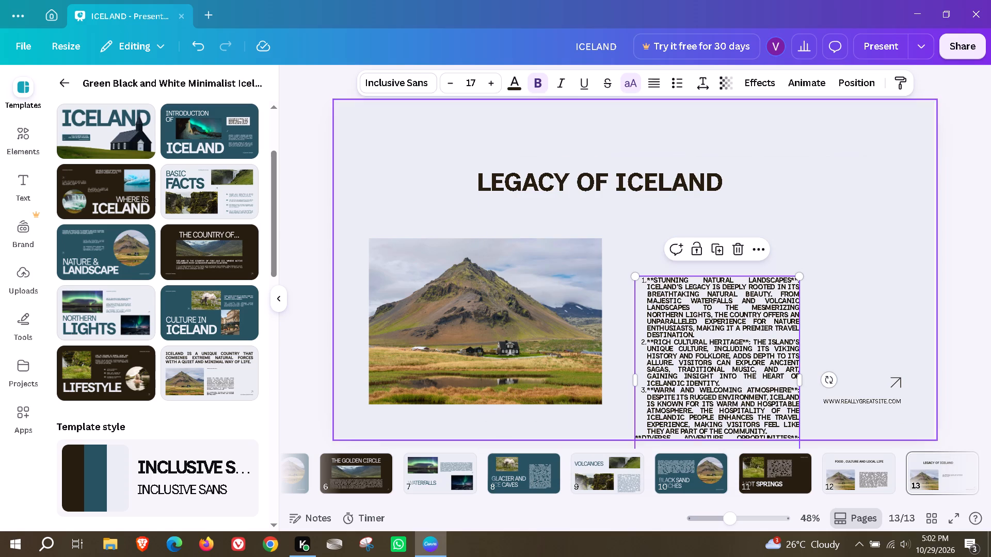
Widen page 13's generated four-point text and move it up to fill the space beside the photo.
drag(803, 382, 921, 395)
click(717, 415)
drag(732, 362, 715, 342)
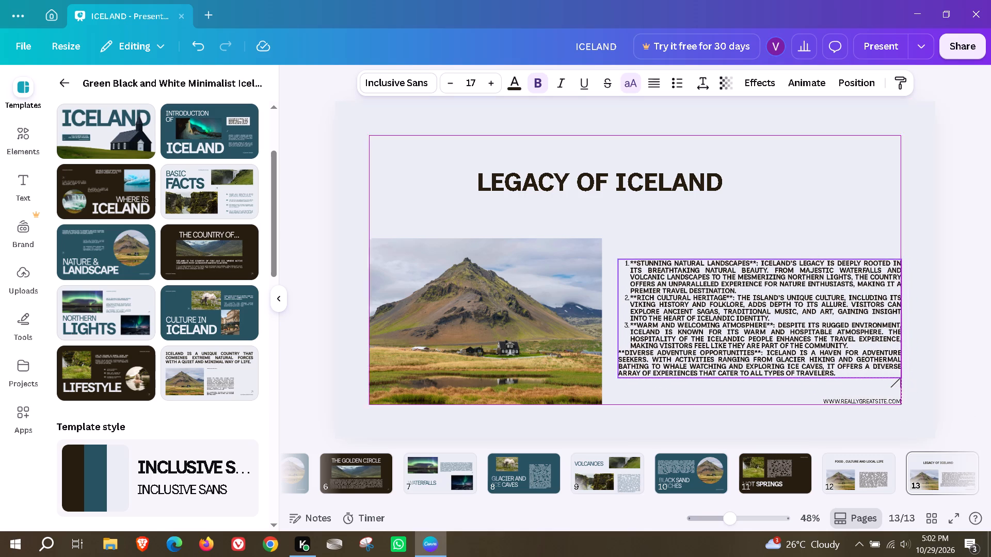
drag(715, 342, 715, 342)
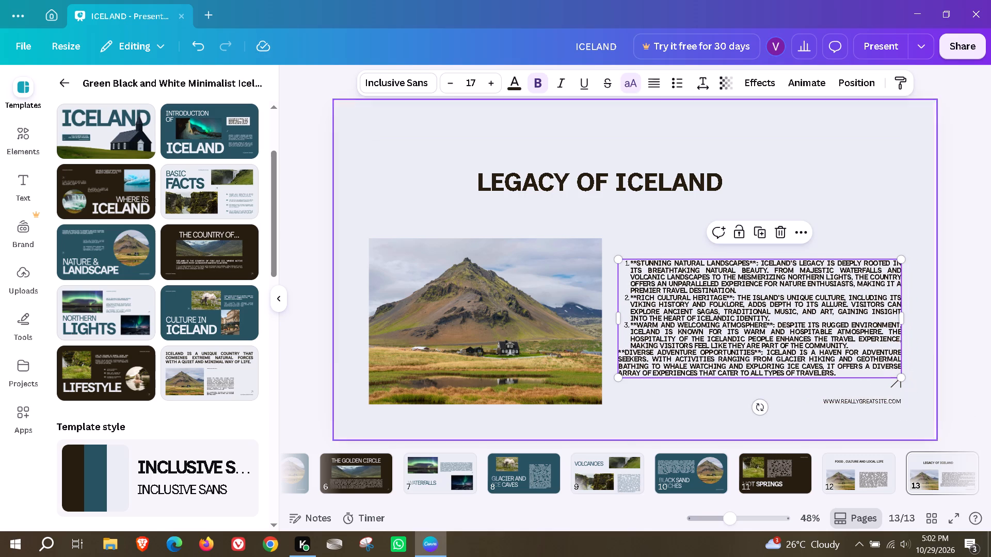
Lower the LEGACY OF ICELAND heading to just above the photo, slightly further right.
drag(674, 182, 689, 206)
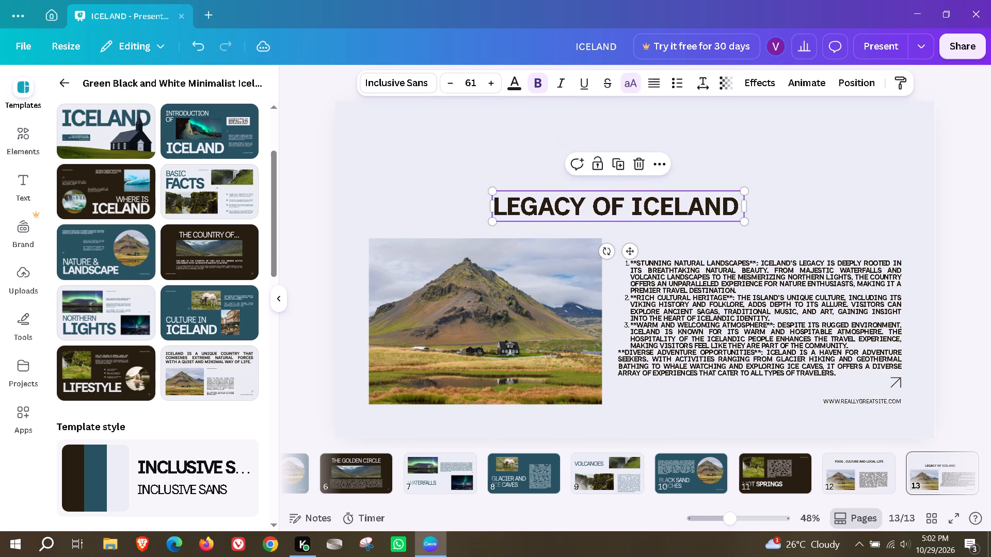
Add the ICELAND IS A UNIQUE COUNTRY template layout as new page 14.
scroll(887, 462, down, 4)
click(175, 358)
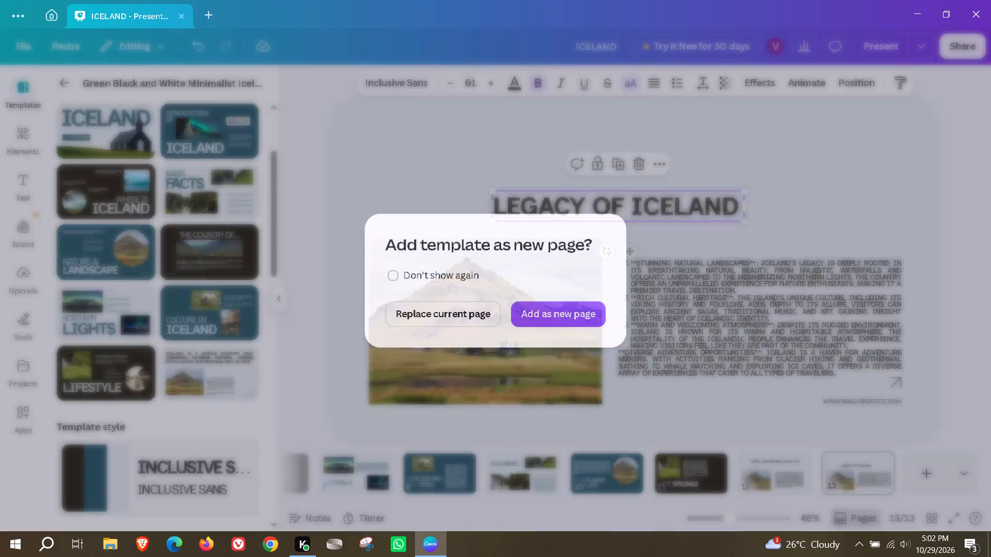
click(577, 318)
Replace page 14's large bold statement with the heading THE MAGICAL COUNTRY.
double_click(625, 189)
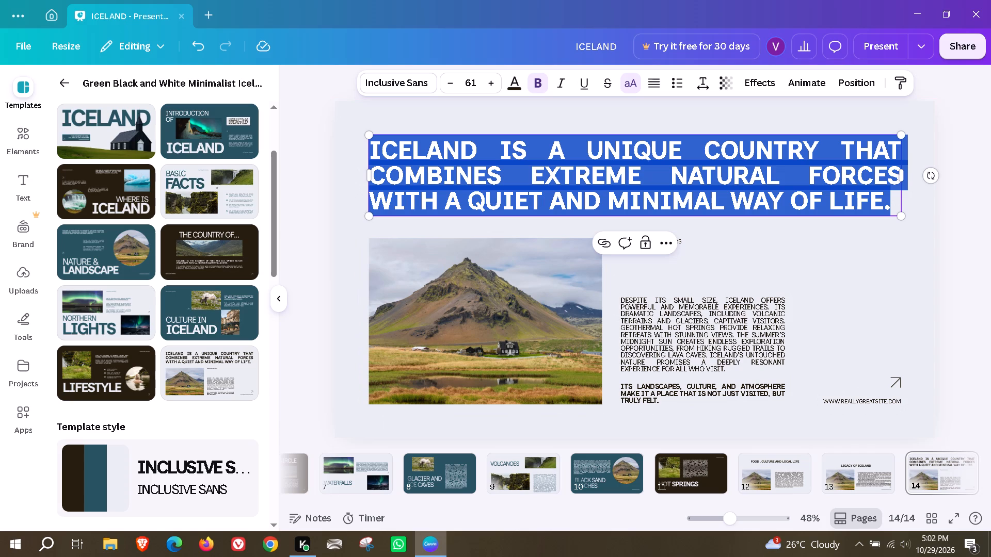
text(THE M)
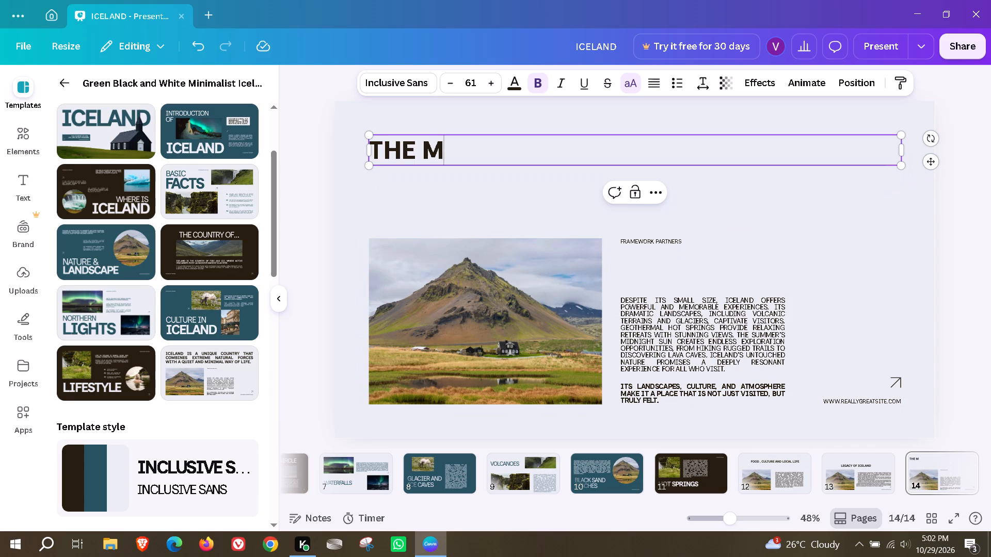
key(shift+BackSpace)
text(AG)
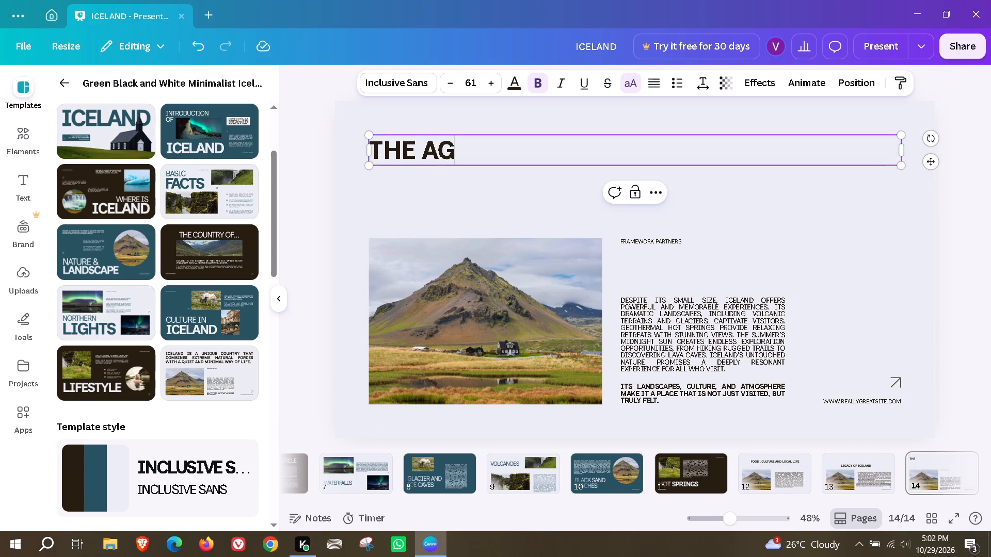
key(shift+BackSpace)
key(shift+BackSpace)
text(MAGOCA)
key(shift+BackSpace)
key(shift+BackSpace)
key(shift+BackSpace)
text(ICAL COUNTRY)
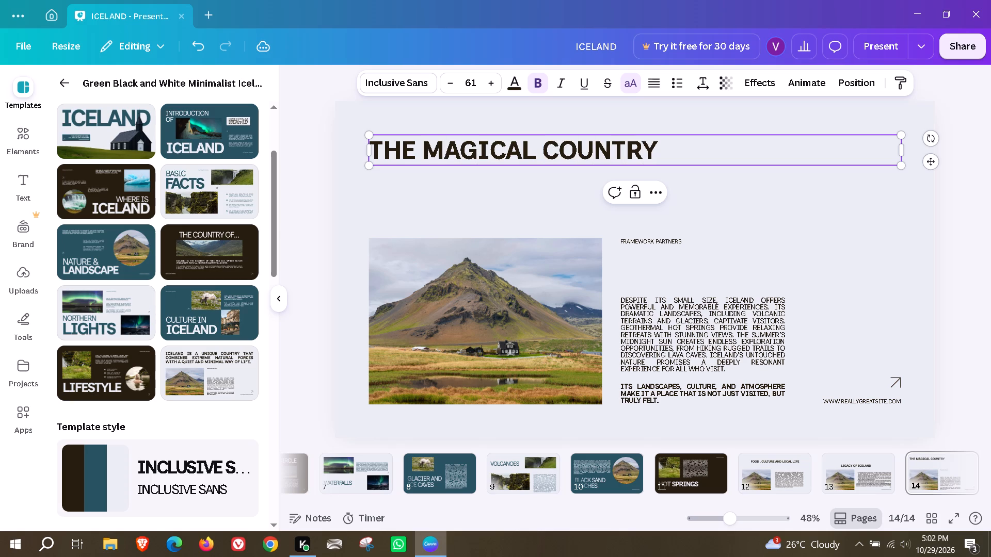
Narrow page 14's heading box to fit its text and move the heading toward the page centre, just above the photo.
drag(905, 153, 677, 177)
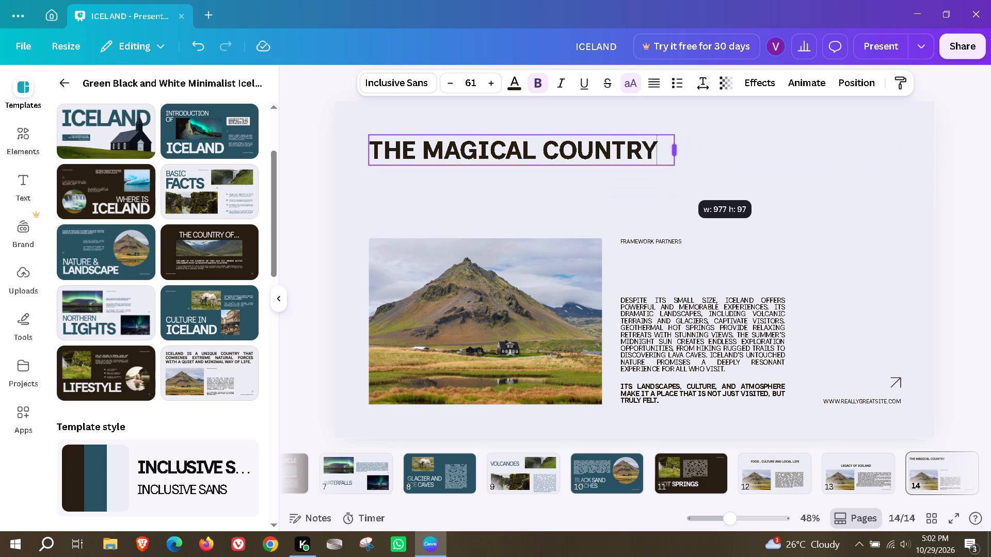
drag(677, 177, 665, 177)
click(609, 195)
drag(573, 153, 663, 202)
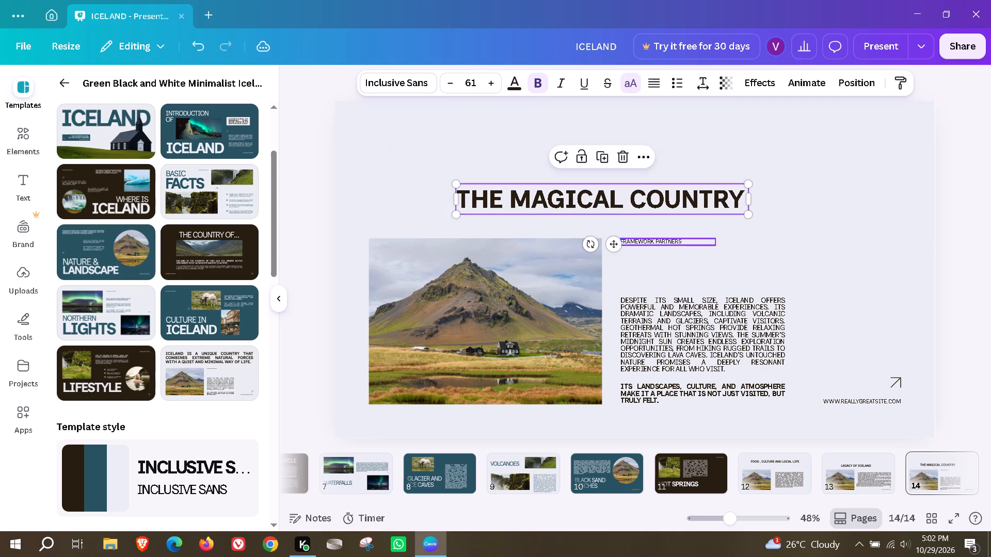
Delete the FRAMEWORK PARTNERS label and the lighter paragraph starting DESPITE ITS SMALL SIZE from page 14.
click(673, 243)
click(686, 214)
click(677, 356)
click(721, 268)
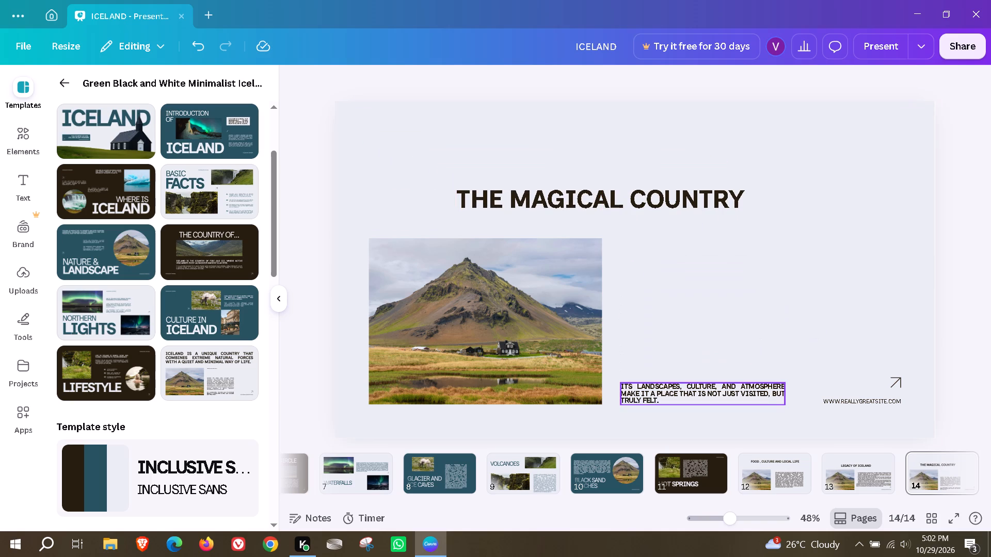
Move page 14's bold text up and replace it using Magic Write with the prompt "generate one liner best quote for iceland".
drag(712, 387, 722, 297)
click(755, 259)
scroll(811, 472, down, 2)
click(806, 496)
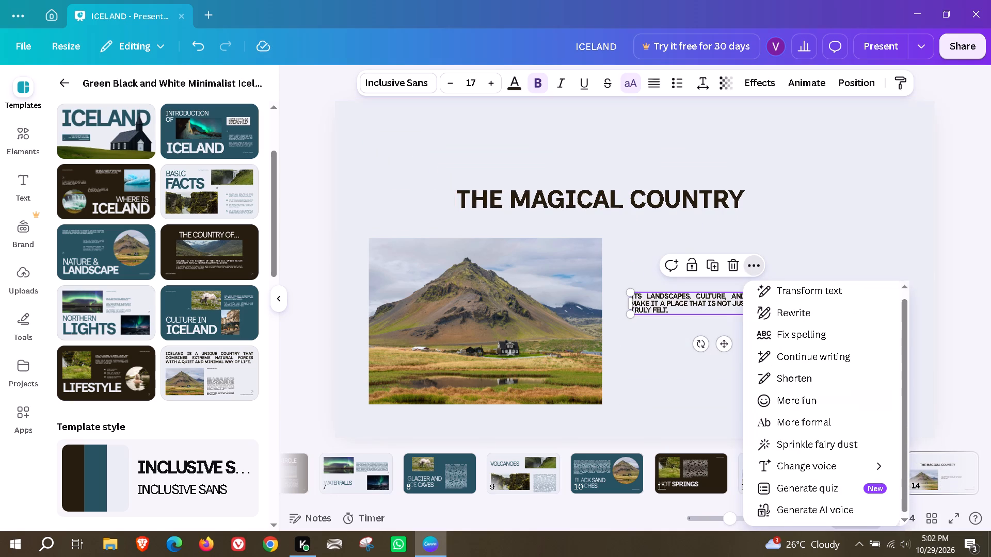
click(780, 300)
text(generate)
key(space)
text(one liner bet)
key(BackSpace)
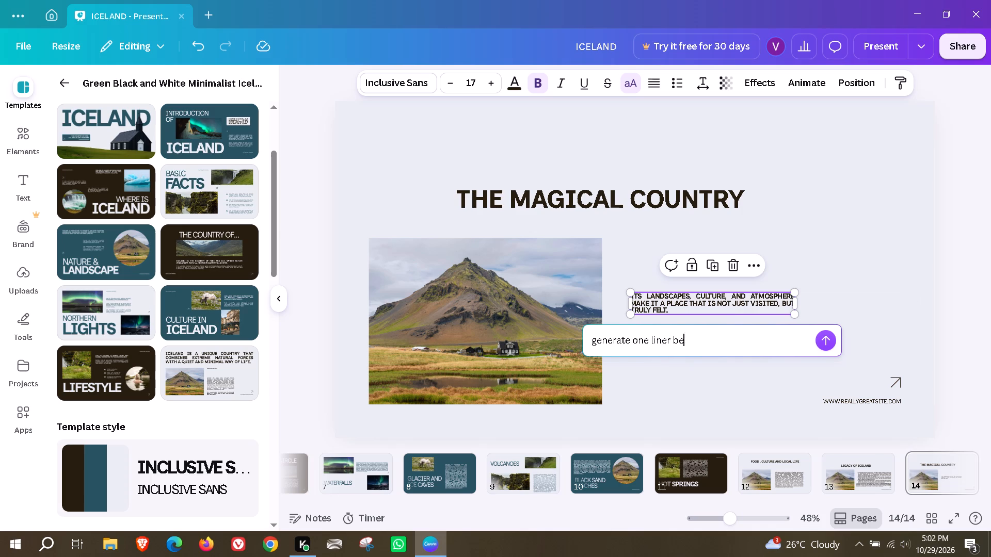
text(st quote fr)
key(BackSpace)
text(or iceland)
key(space)
key(Return)
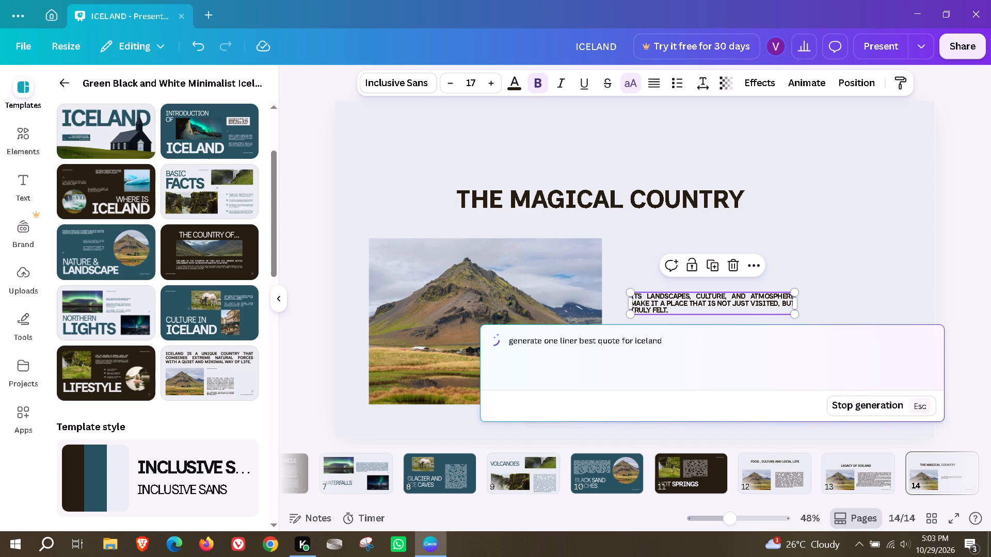
click(891, 420)
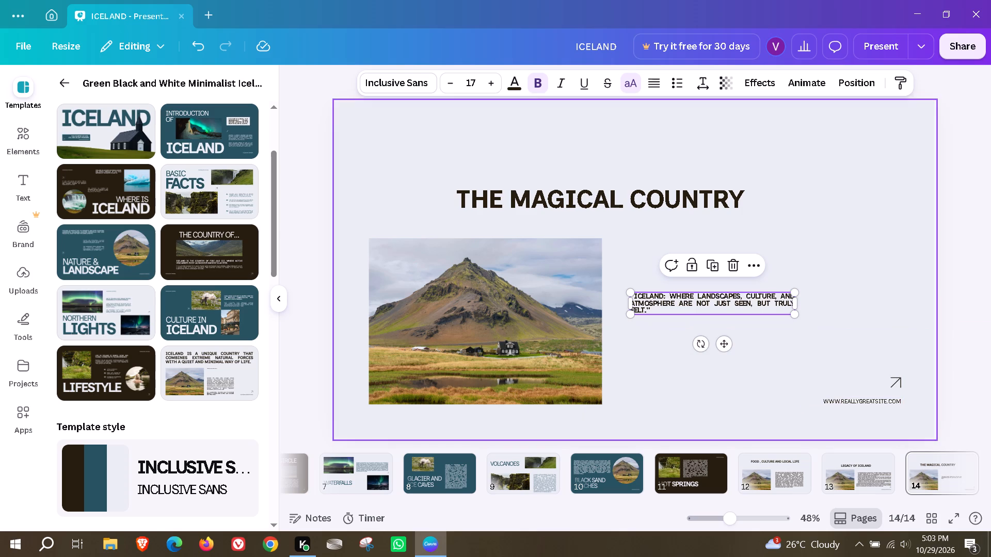
Enlarge page 14's quote text box and move it closer to the photo.
drag(792, 315, 864, 425)
click(823, 376)
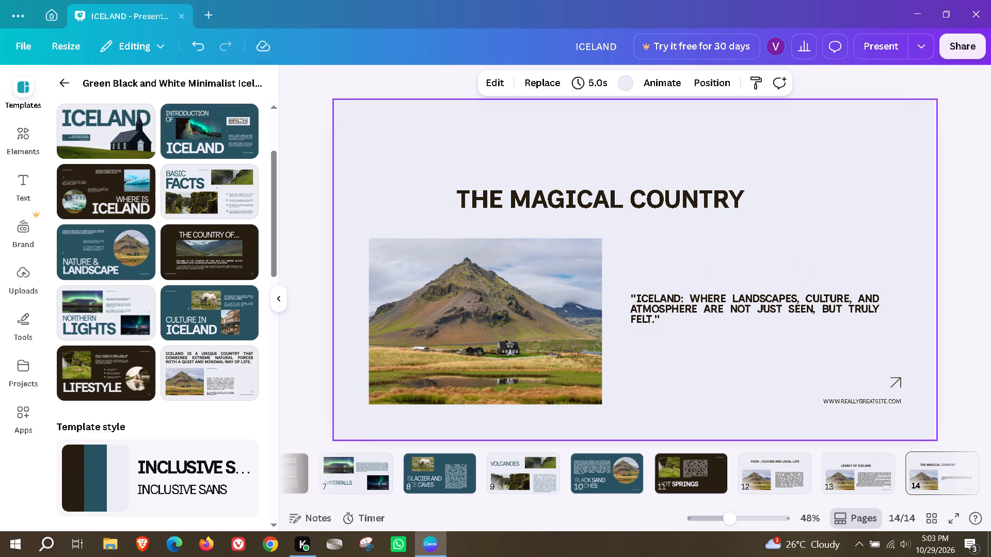
drag(739, 307, 718, 307)
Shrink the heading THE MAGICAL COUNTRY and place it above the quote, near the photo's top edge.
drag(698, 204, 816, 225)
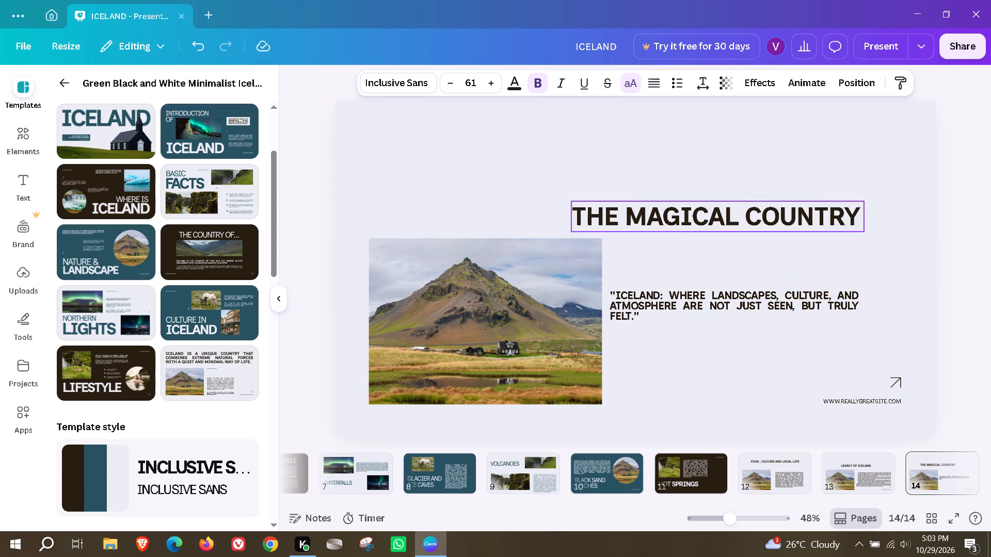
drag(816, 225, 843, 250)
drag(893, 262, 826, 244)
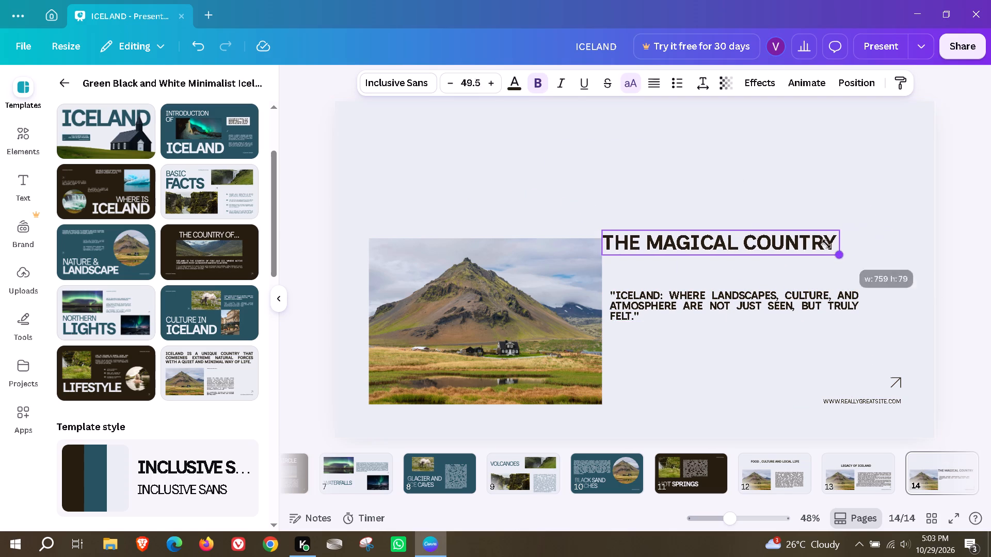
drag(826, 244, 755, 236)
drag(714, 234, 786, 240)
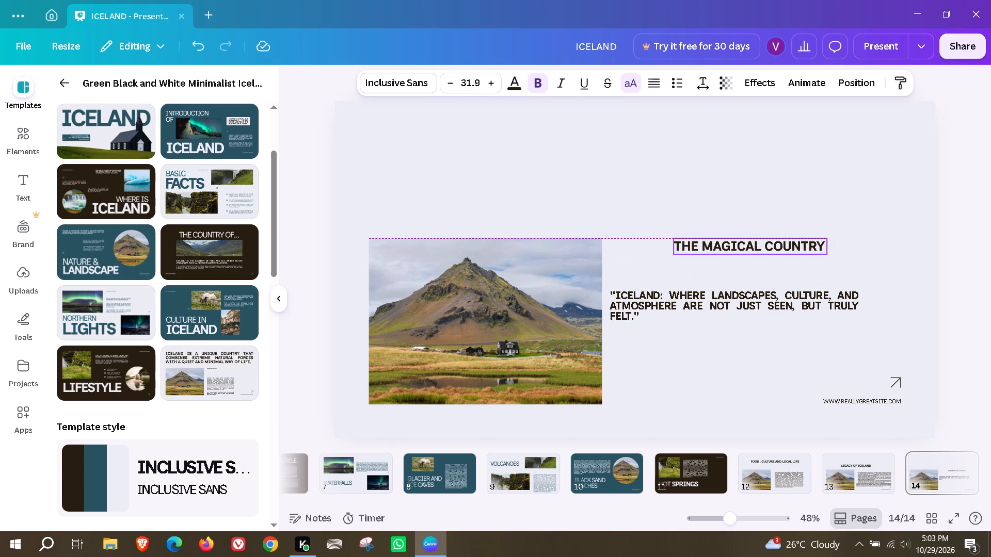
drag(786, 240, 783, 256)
Delete the heading THE MAGICAL COUNTRY from page 14.
click(768, 234)
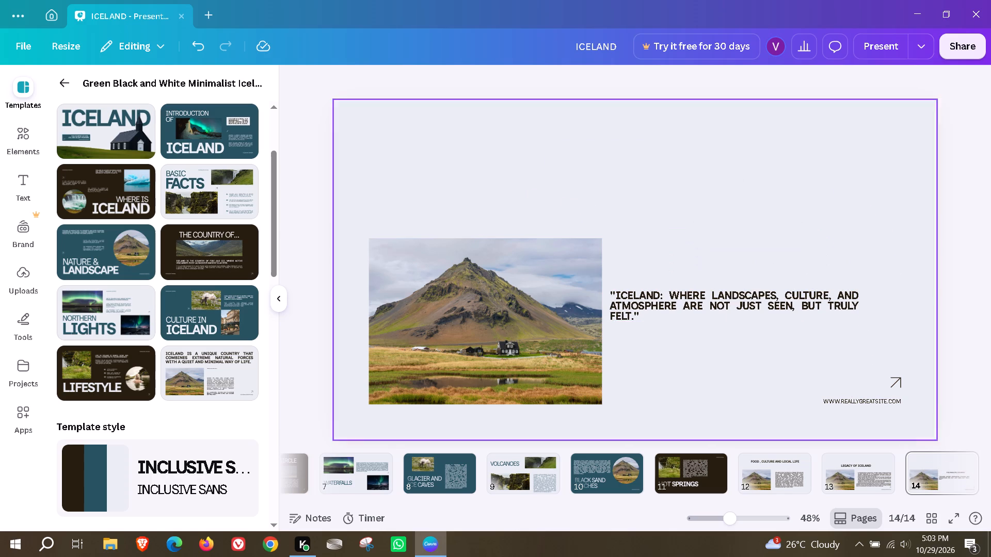
Move the quote above the photo as page 14's headline, enlarge it to about size 38.3 and widen it to fit two lines.
drag(770, 297, 650, 179)
drag(741, 209, 836, 269)
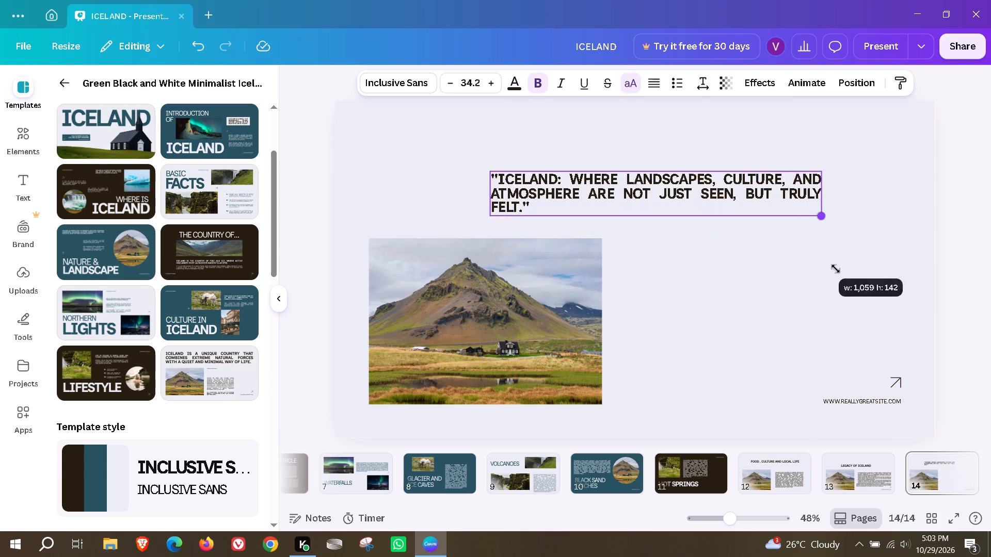
drag(836, 269, 854, 284)
drag(747, 212, 698, 207)
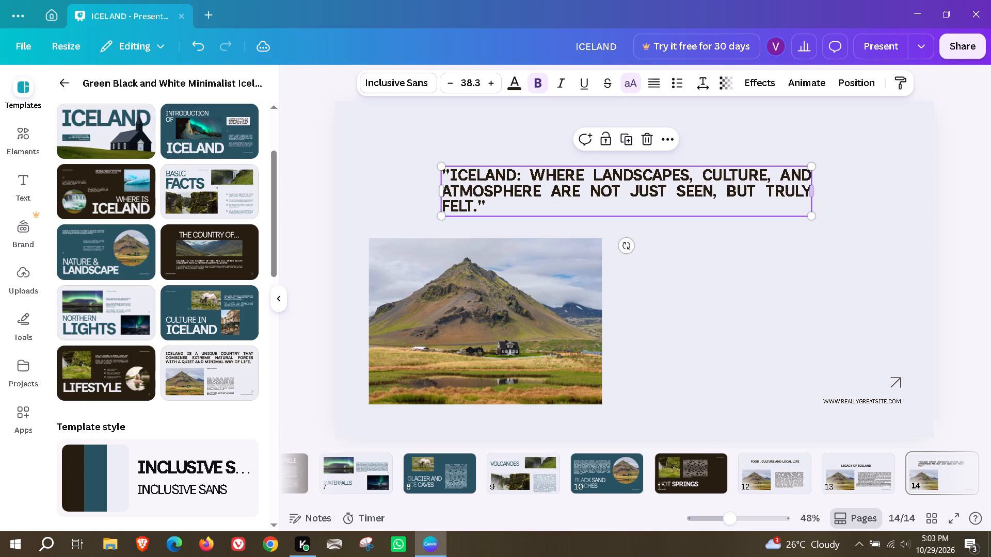
drag(814, 194, 833, 195)
click(801, 239)
Centre the mountain photo horizontally on page 14, raise it slightly and nudge the quote down closer to it.
drag(566, 332, 717, 332)
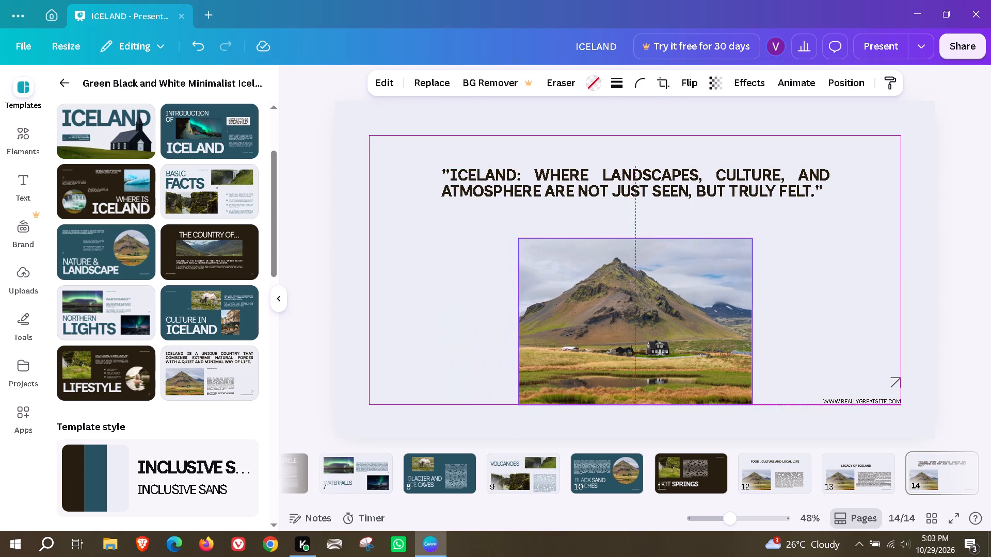
drag(717, 332, 708, 317)
drag(710, 317, 716, 317)
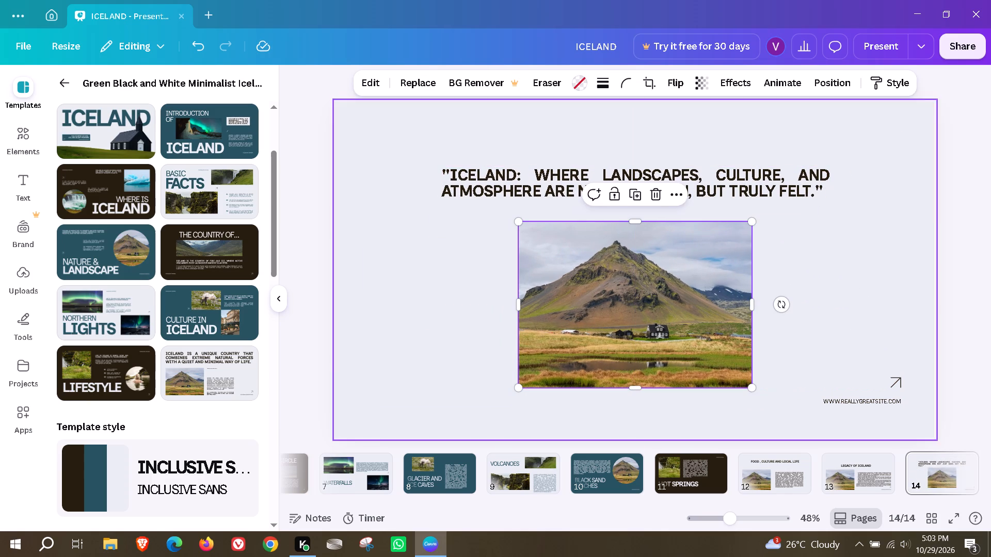
drag(747, 193, 747, 201)
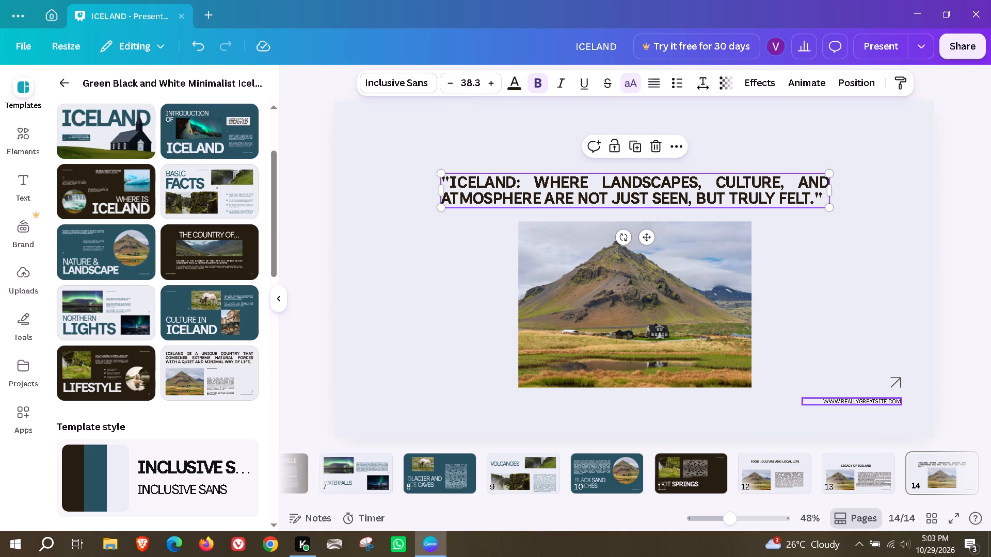
Delete the website address and the arrow graphic from page 14.
click(860, 402)
click(871, 365)
click(893, 379)
click(914, 355)
Enlarge the ICELAND title on page 1 and reposition it just above the subtitle banner.
scroll(810, 465, up, 3)
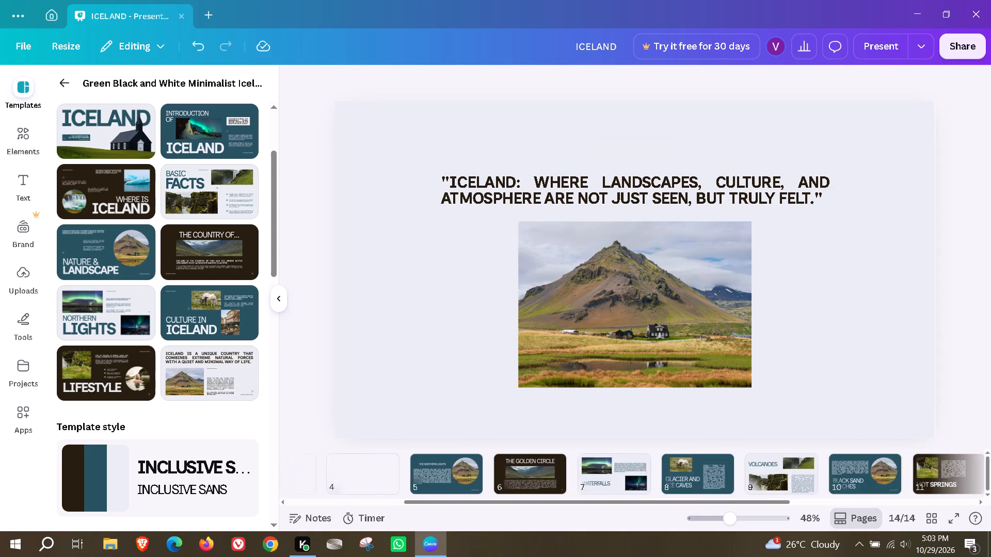
scroll(810, 465, up, 12)
click(327, 466)
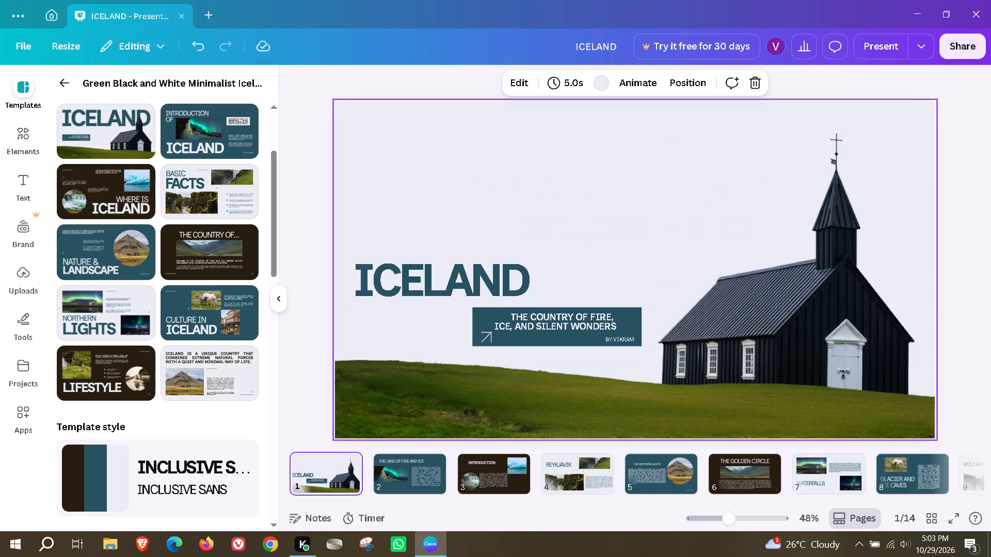
click(431, 265)
drag(534, 313, 552, 346)
drag(512, 287, 501, 272)
click(574, 376)
click(568, 357)
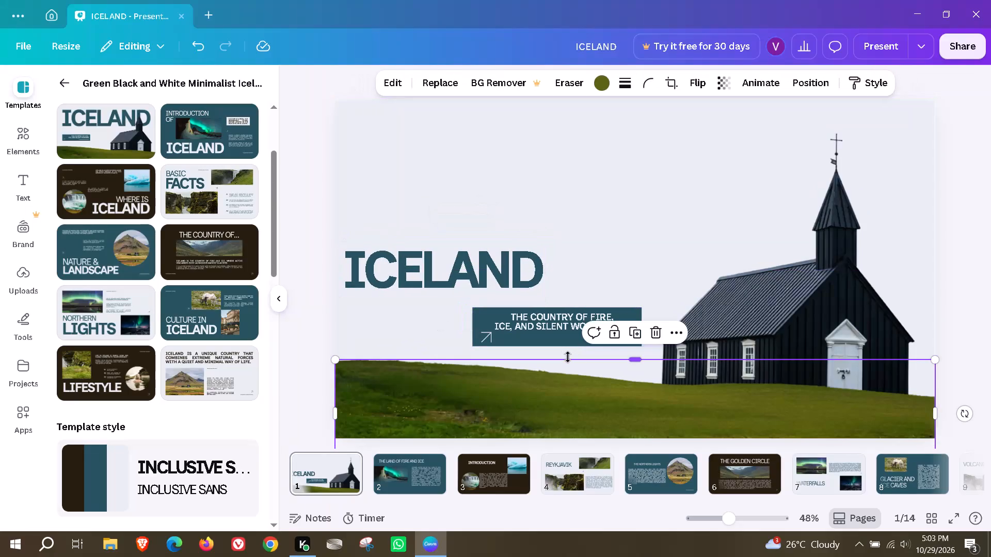
click(568, 350)
Move page 2's aurora photo down so it sits level with the middle of the paragraph.
click(418, 474)
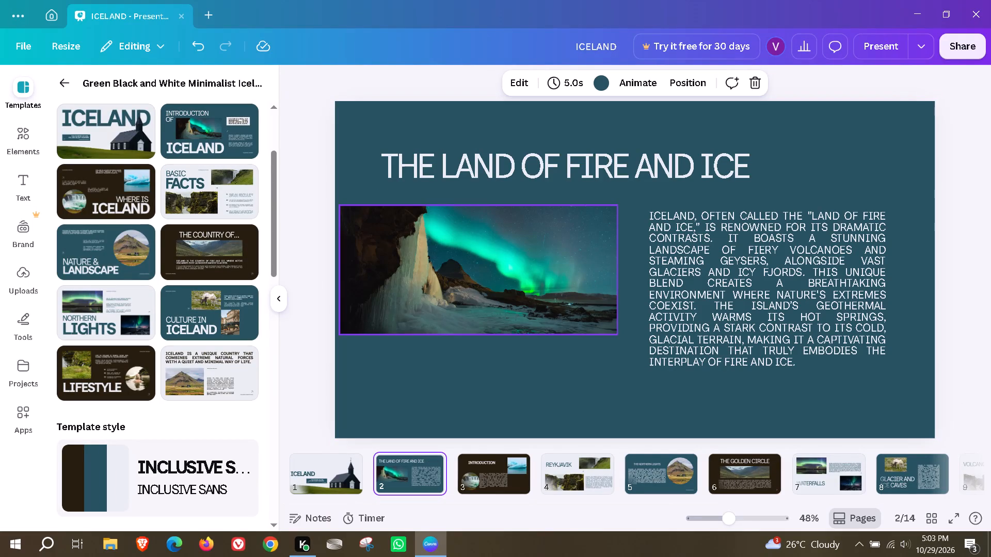
drag(544, 270, 549, 290)
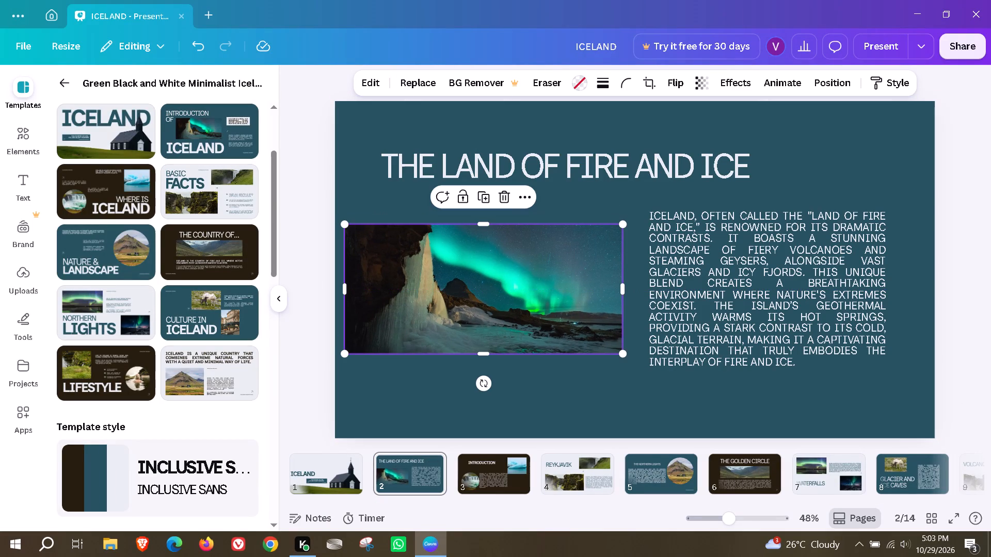
click(73, 77)
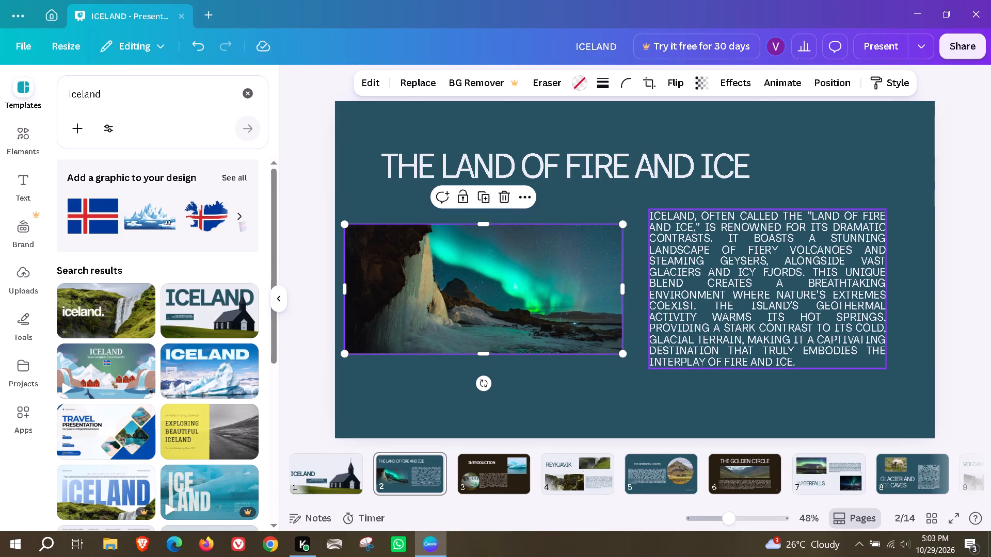
Enlarge page 2's paragraph to about size 29.2 and align it with the right margin, vertically centred on the photo.
click(740, 297)
drag(892, 373, 907, 386)
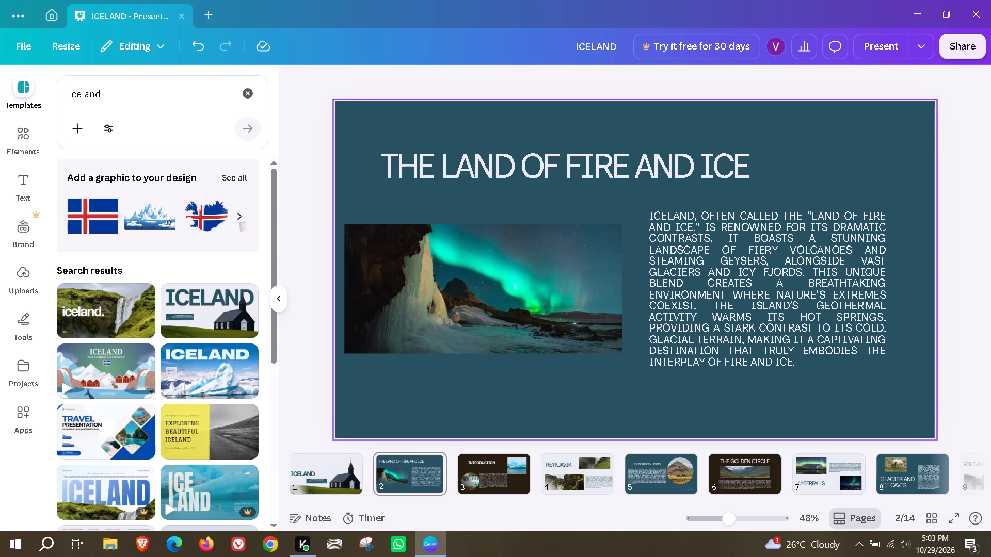
click(848, 341)
drag(888, 371, 899, 382)
drag(813, 332, 813, 325)
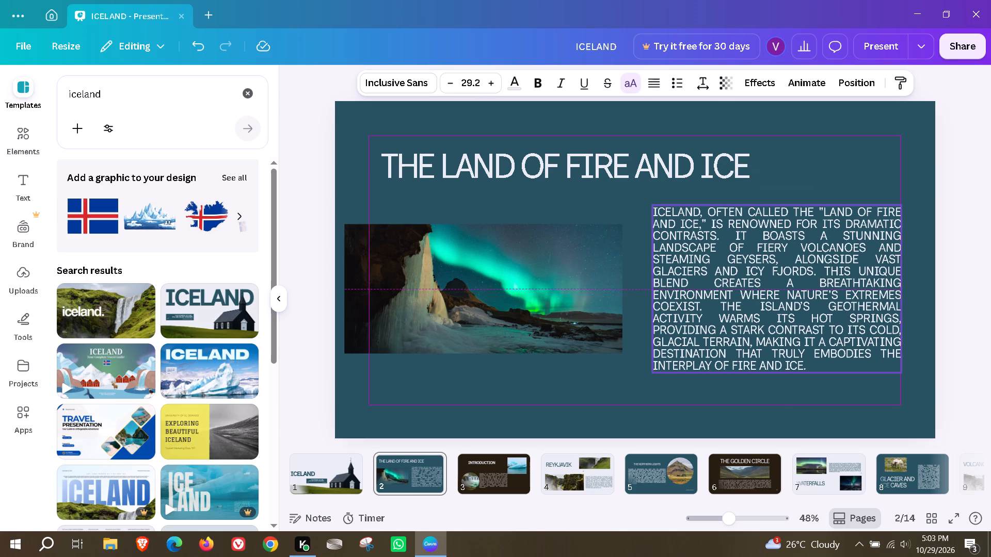
drag(813, 325, 816, 327)
Shrink the heading THE LAND OF FIRE AND ICE to about size 58.5 and centre it above the photo and paragraph.
drag(584, 169, 618, 178)
drag(804, 199, 688, 189)
drag(596, 163, 659, 175)
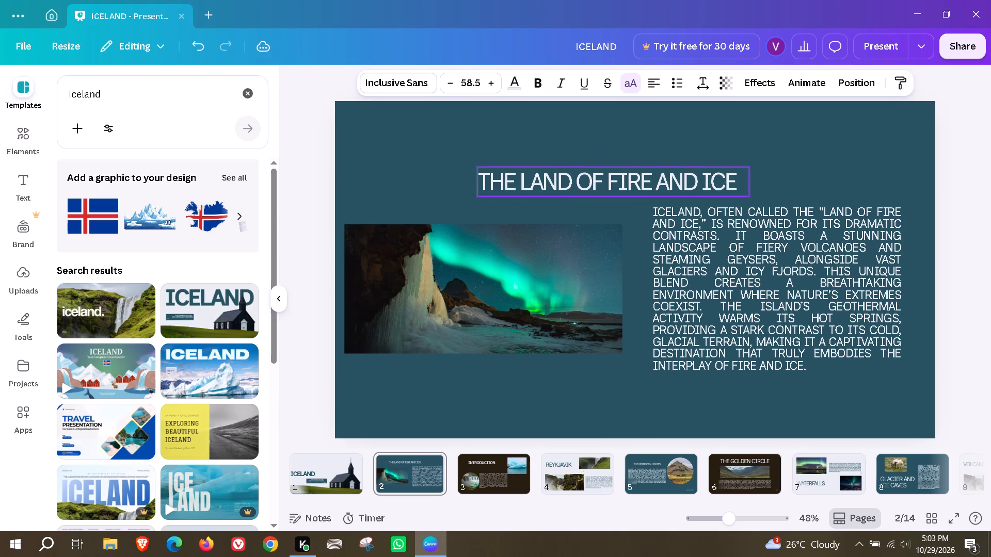
drag(659, 175, 670, 176)
click(645, 385)
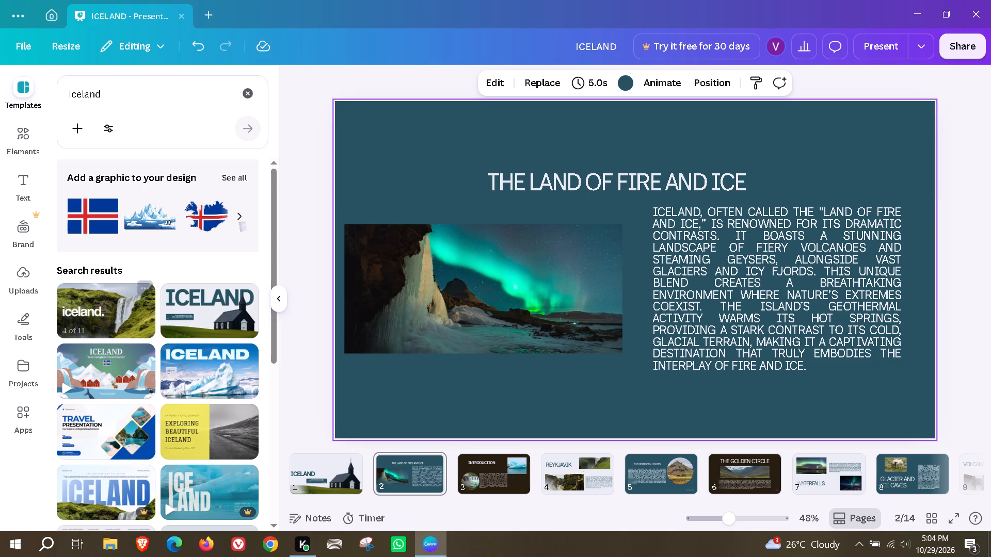
Search the photo library for "iceland" and replace page 2's aurora photo with the sunlit waterfall seen from inside a cave.
click(37, 153)
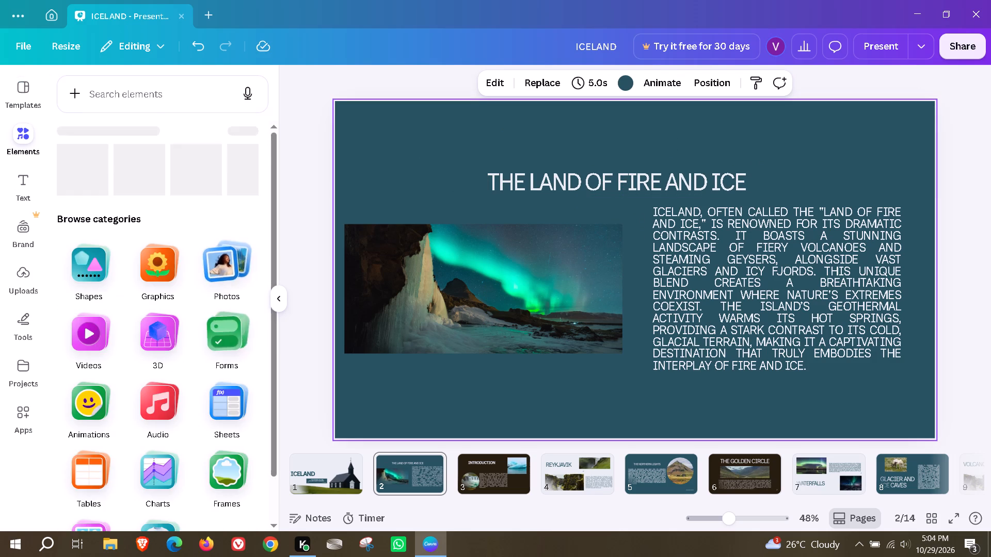
click(235, 261)
click(143, 116)
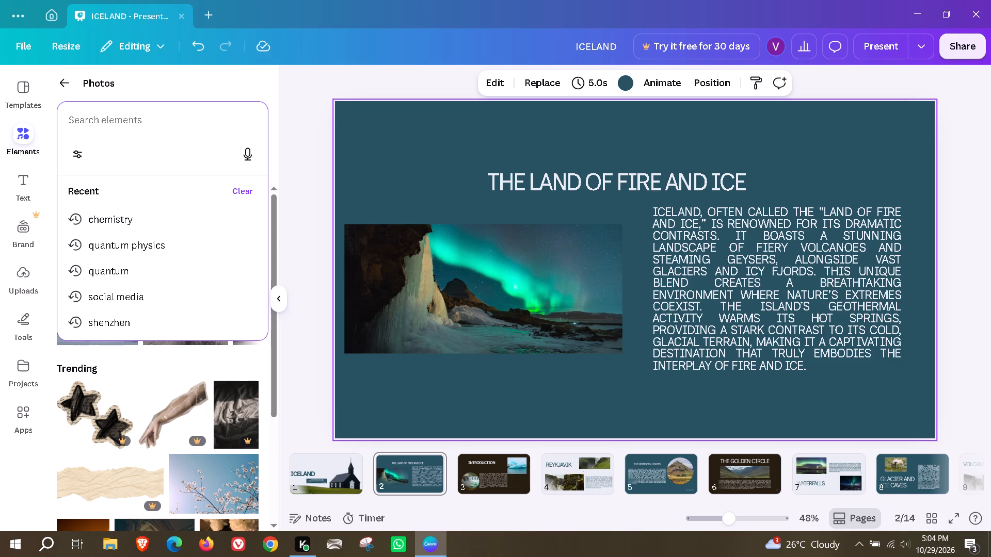
text(in)
key(BackSpace)
text(celand)
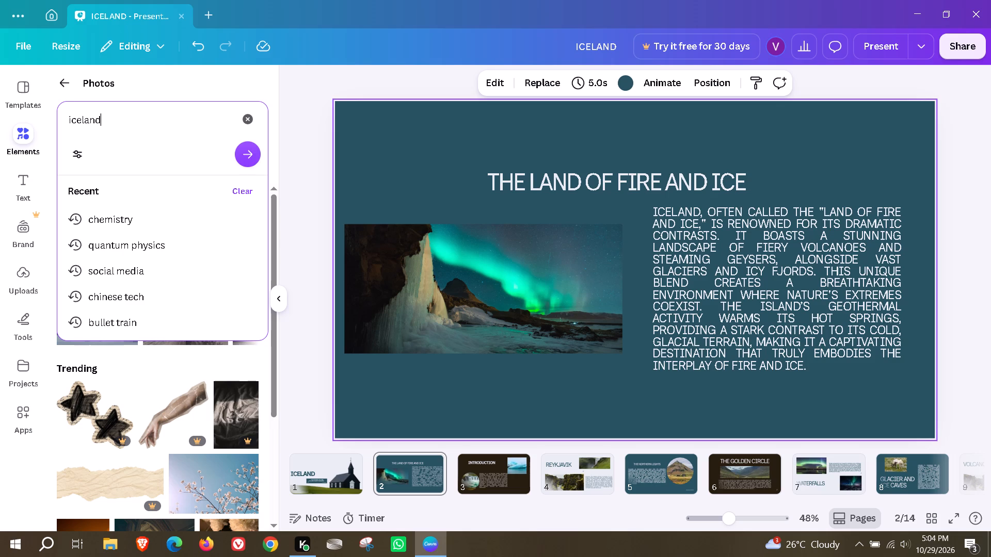
key(Return)
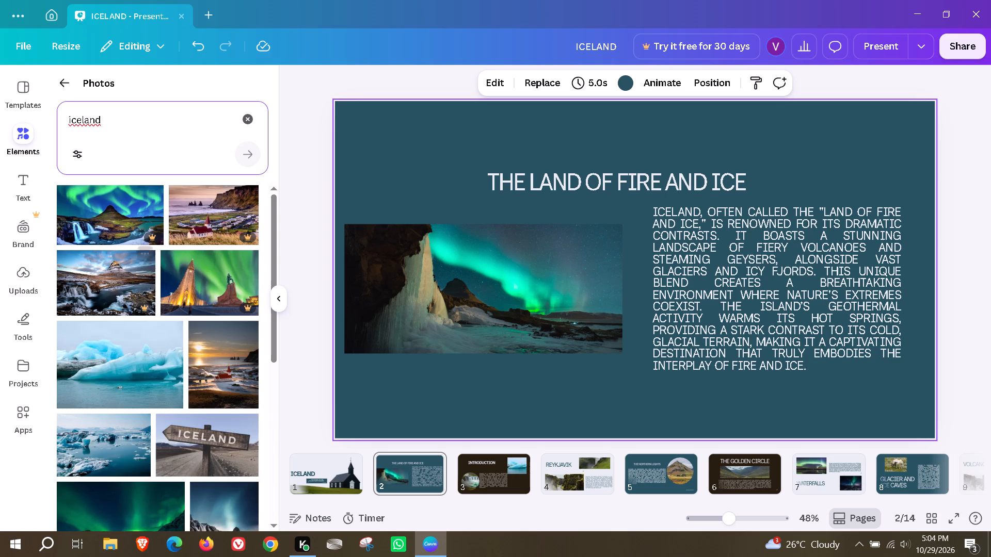
scroll(180, 349, down, 3)
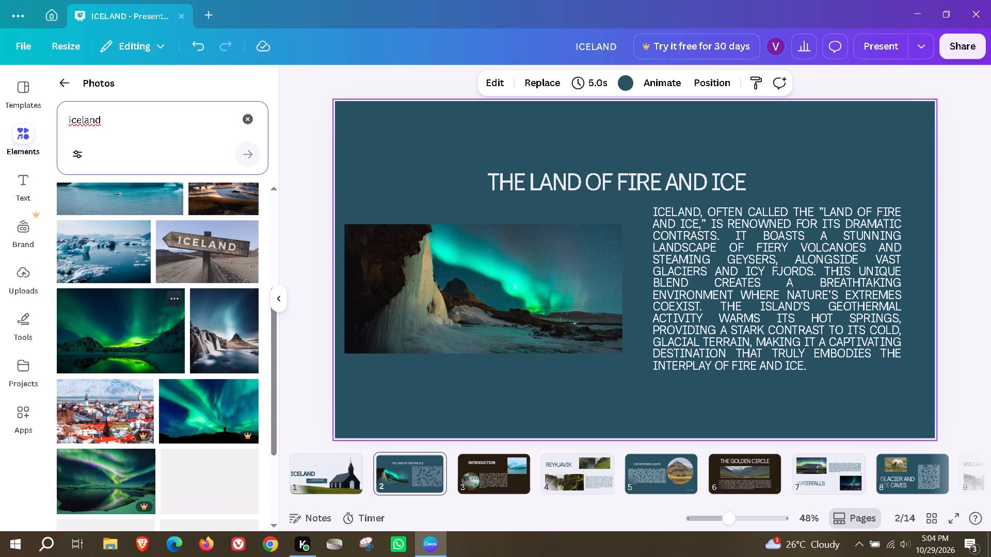
scroll(180, 368, down, 6)
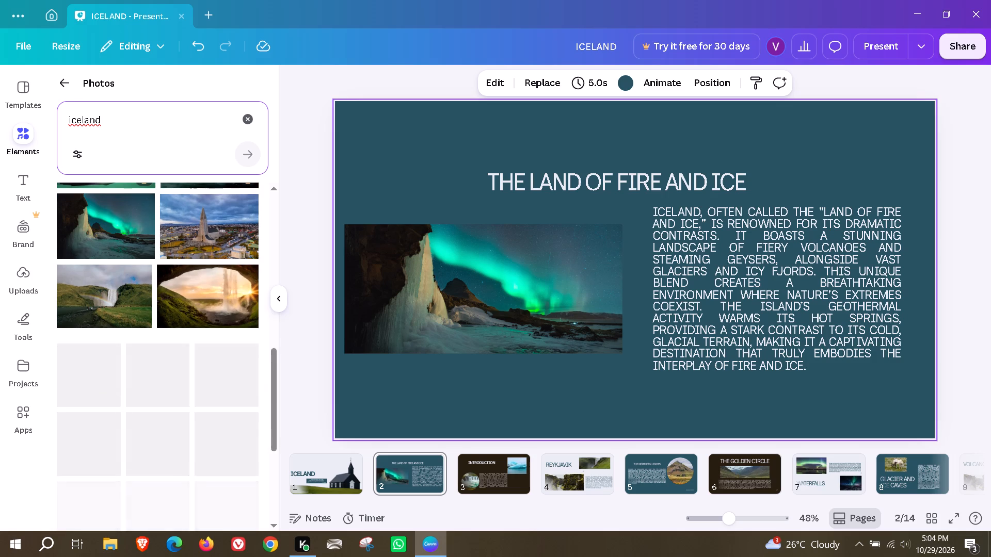
drag(188, 304, 412, 309)
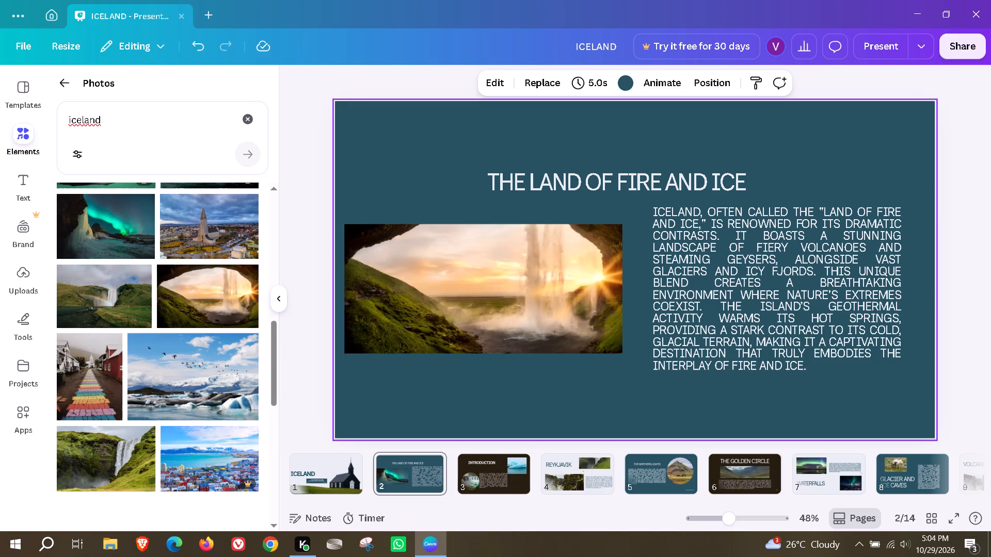
Replace page 3's iceberg photo with the green northern lights reflected in water.
click(500, 482)
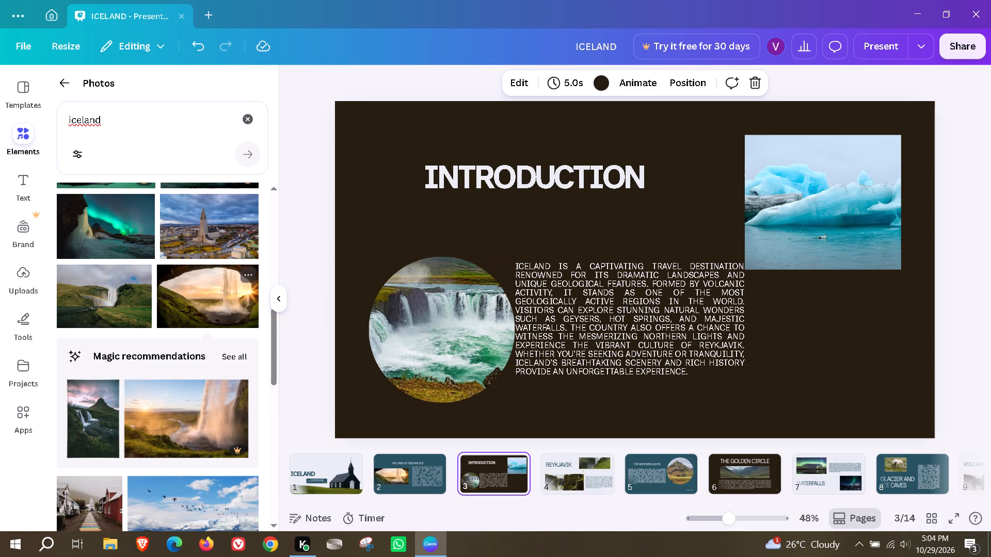
scroll(105, 322, up, 5)
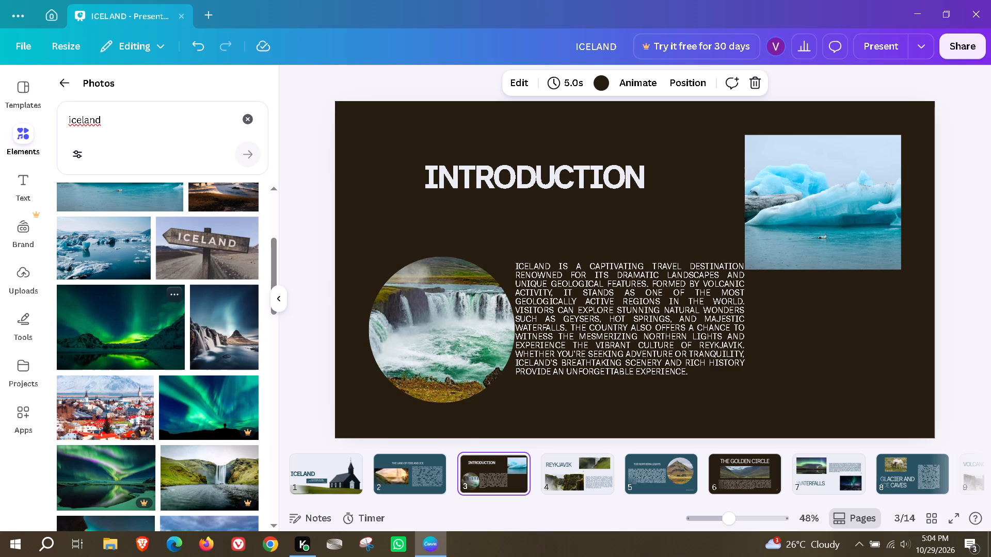
drag(135, 332, 800, 242)
Replace page 3's round waterfall picture with the coastal sunset photo showing the red-roofed church.
scroll(141, 339, up, 3)
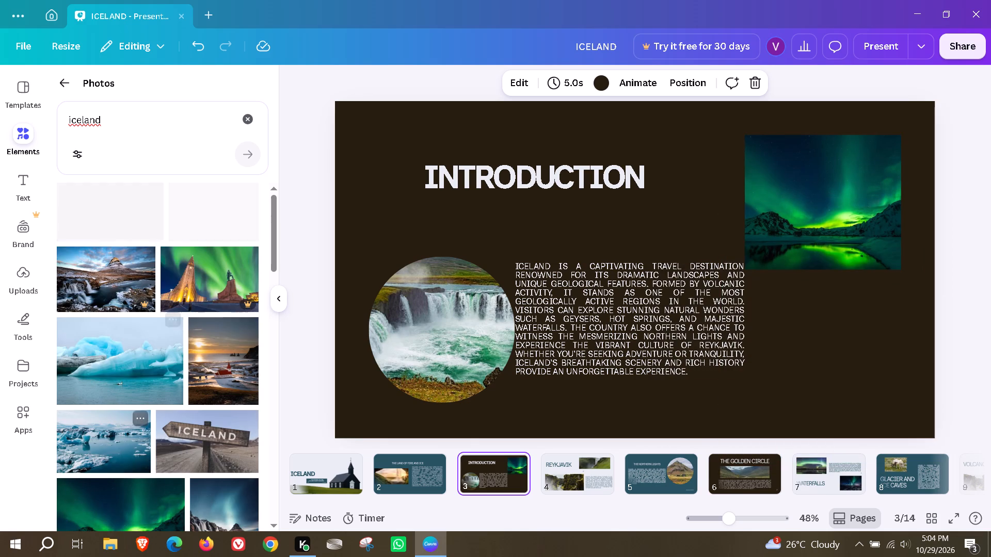
scroll(206, 283, up, 1)
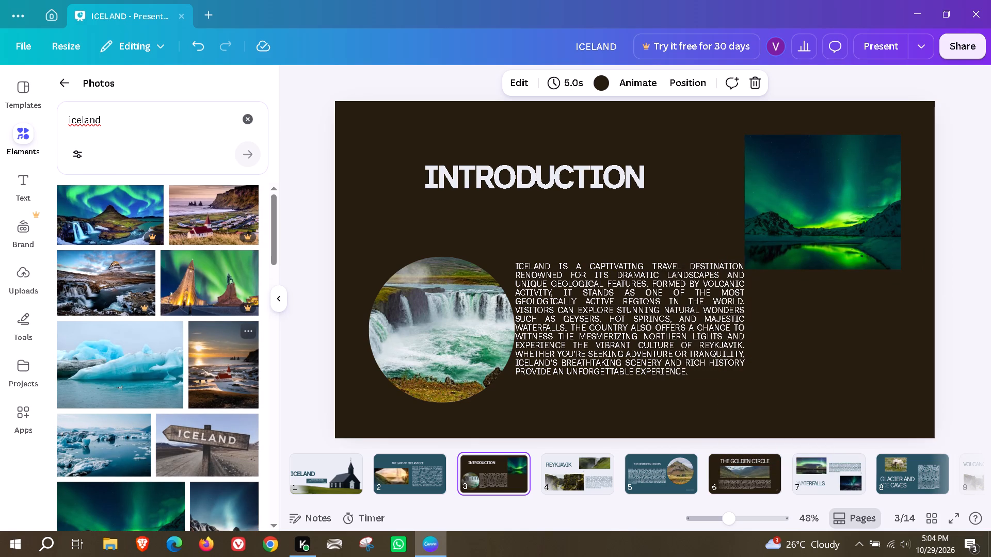
drag(221, 378, 437, 371)
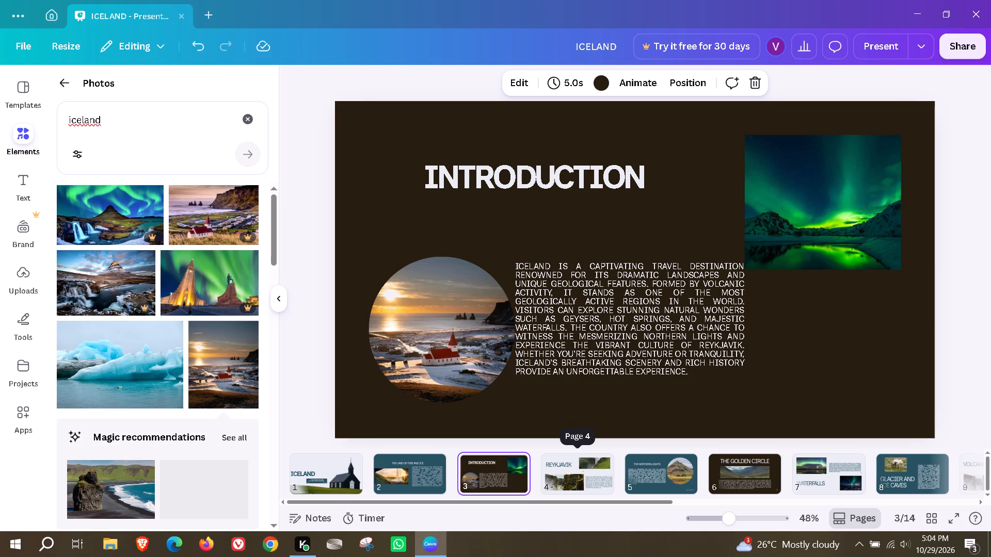
Replace page 4's large canyon photo with the wooden ICELAND signpost photo.
click(553, 469)
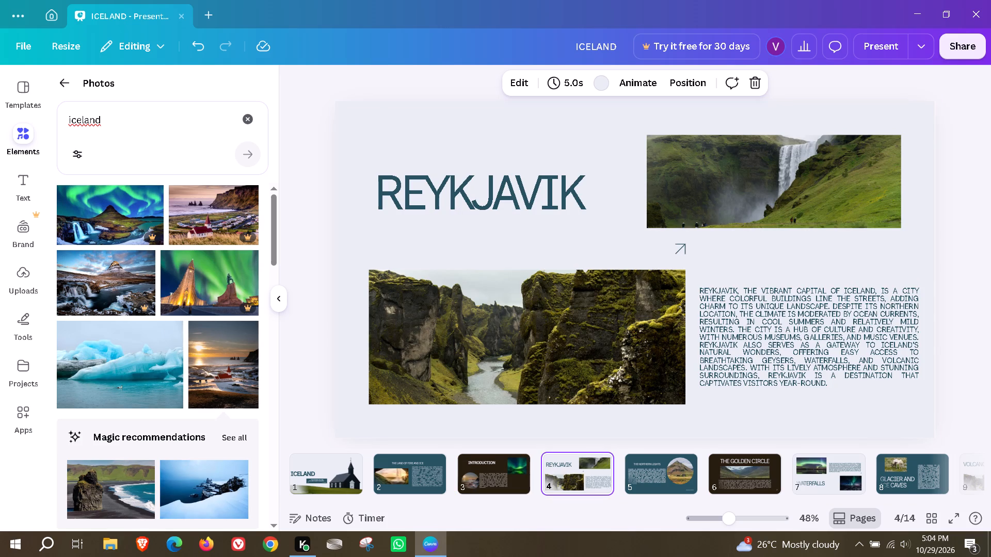
scroll(185, 397, down, 3)
scroll(201, 355, down, 1)
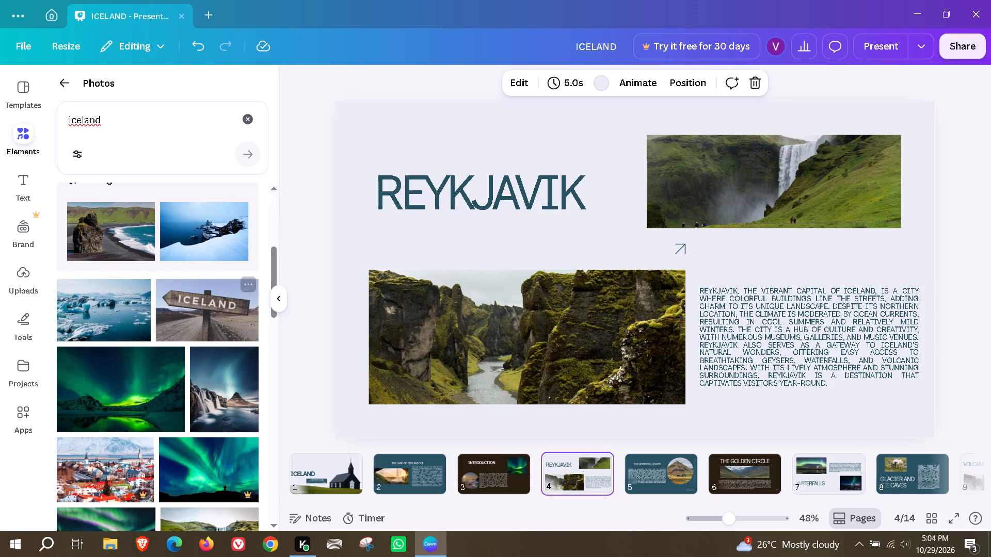
drag(201, 318, 520, 326)
Replace page 4's smaller waterfall photo with the wide waterfall photo showing a rainbow.
scroll(111, 426, down, 3)
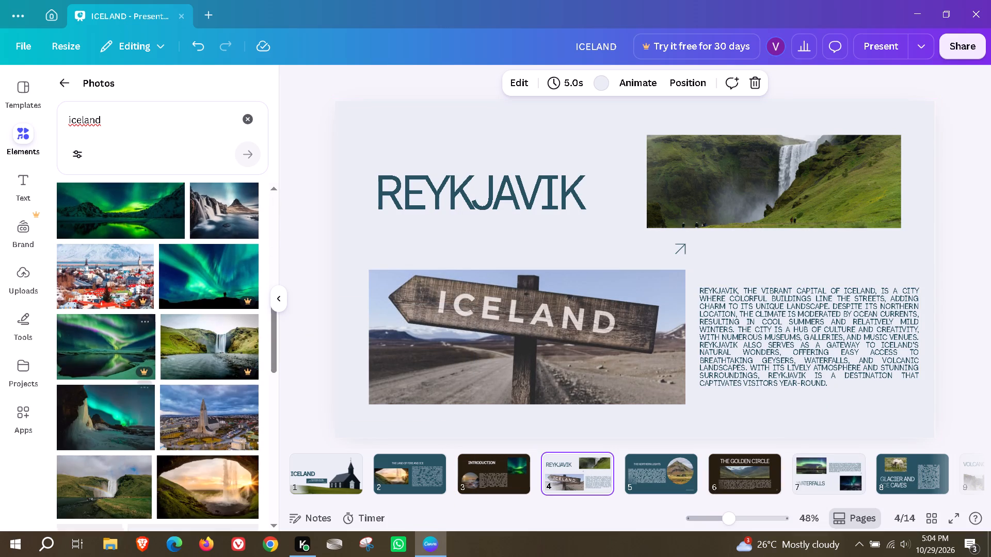
scroll(156, 372, down, 3)
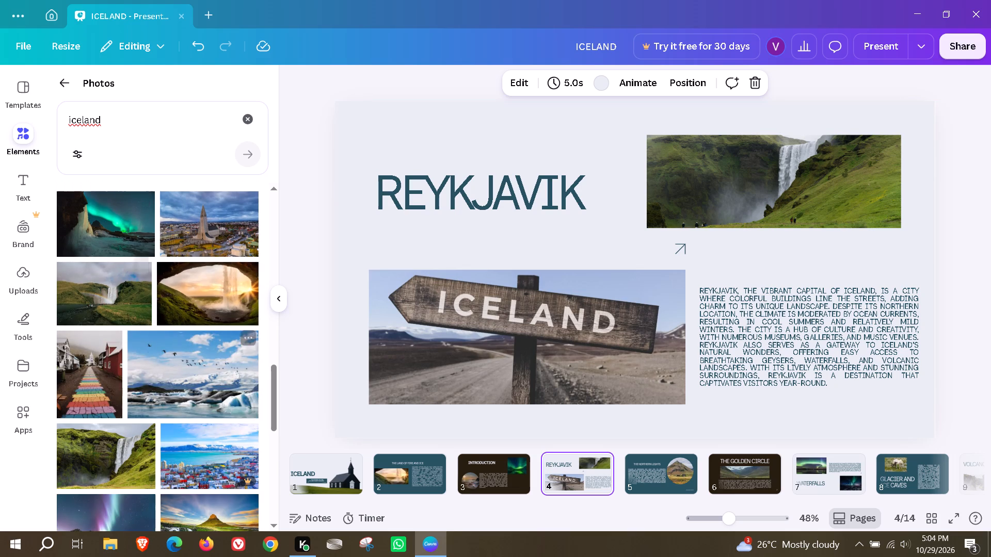
drag(107, 310, 750, 191)
Open page 5 and search the photo library for "northern lights".
click(656, 478)
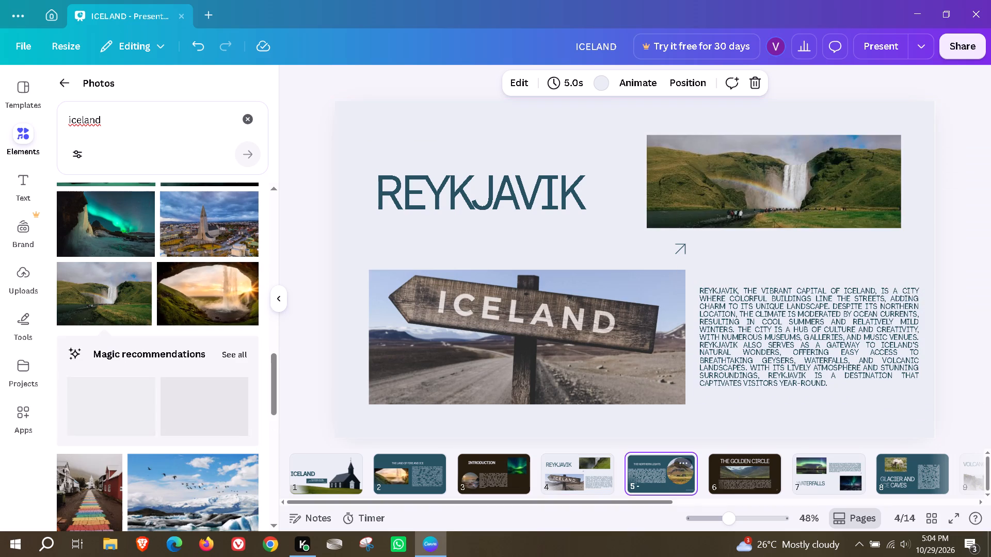
scroll(178, 327, down, 6)
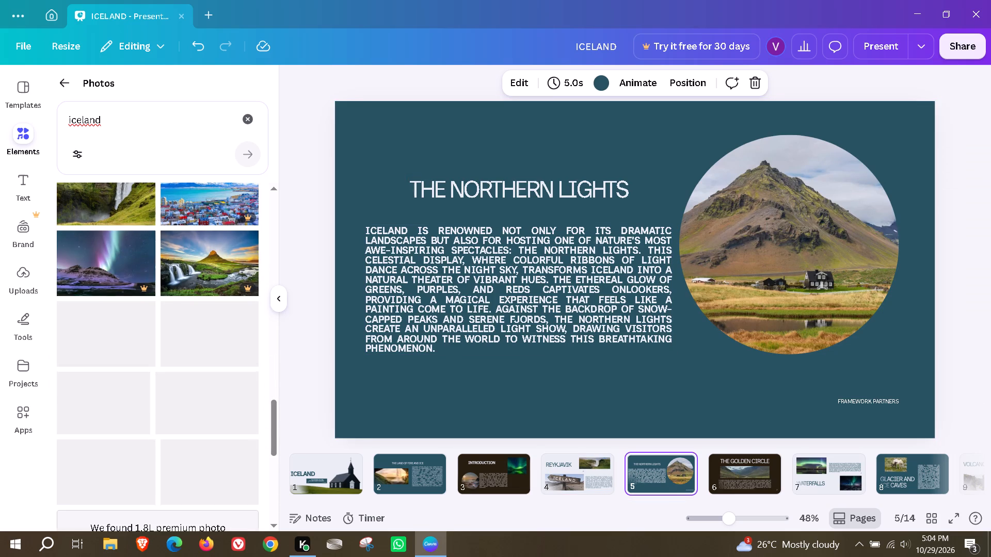
scroll(171, 449, up, 8)
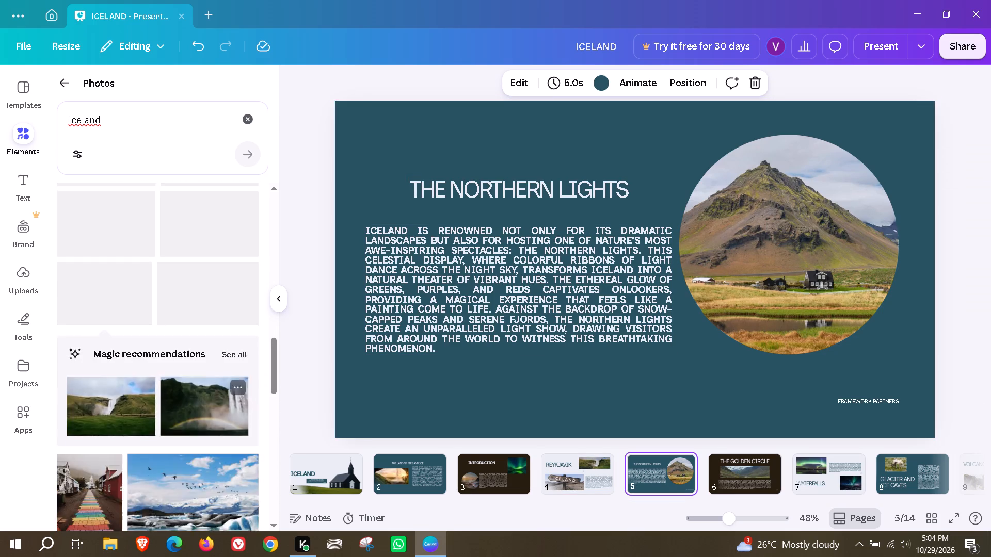
scroll(185, 430, up, 11)
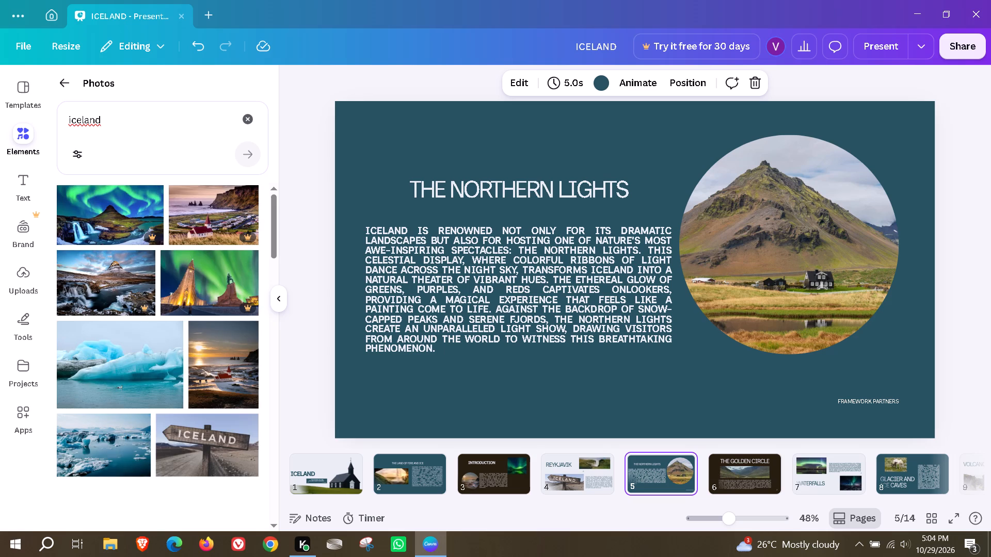
drag(104, 124, 43, 124)
text(northern lgihts)
key(Return)
key(BackSpace)
key(BackSpace)
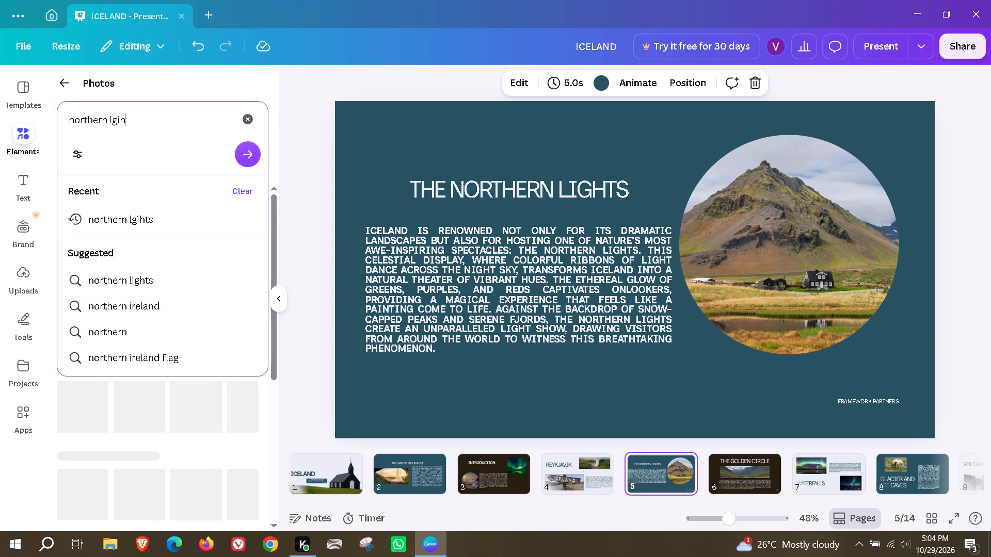
key(BackSpace)
key(BackSpace)
key(BackSpace)
text(ights)
key(Return)
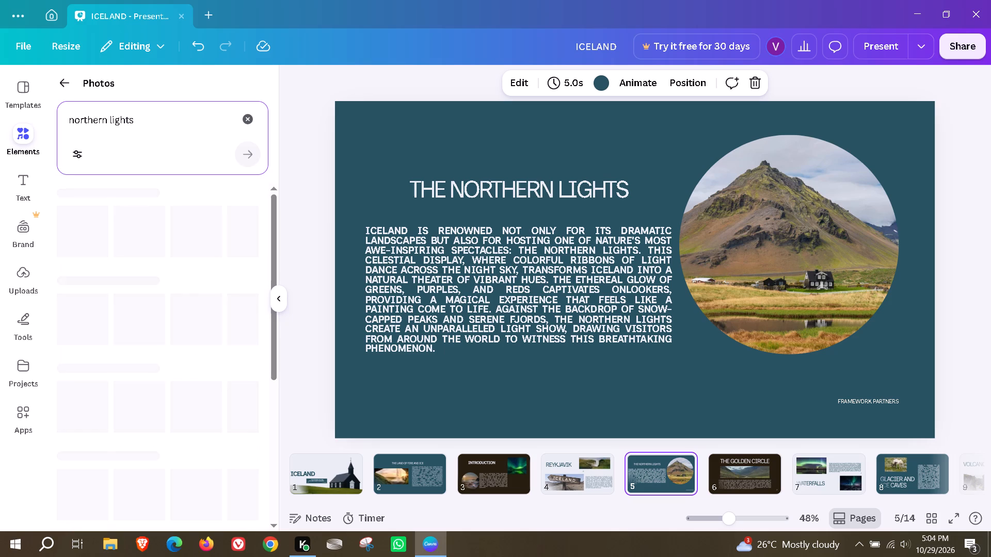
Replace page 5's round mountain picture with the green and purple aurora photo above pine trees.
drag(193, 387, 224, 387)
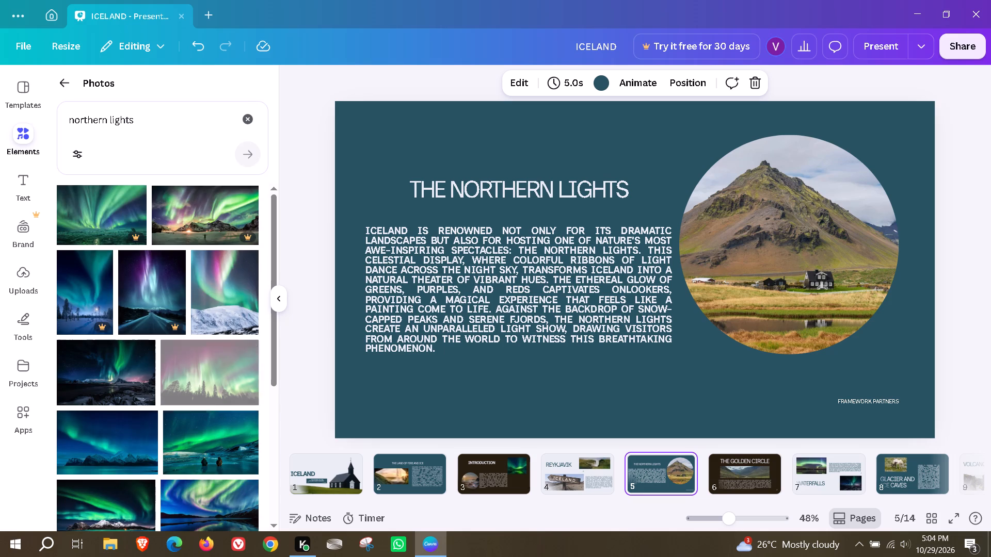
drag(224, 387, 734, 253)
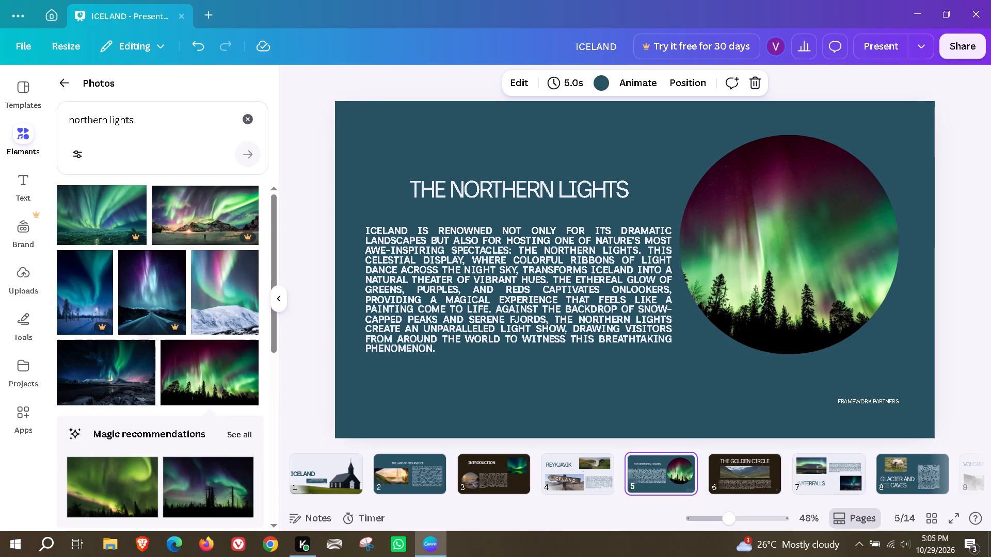
Replace page 5's round picture with the photo of two people under the green northern lights.
scroll(134, 364, down, 2)
scroll(134, 422, down, 1)
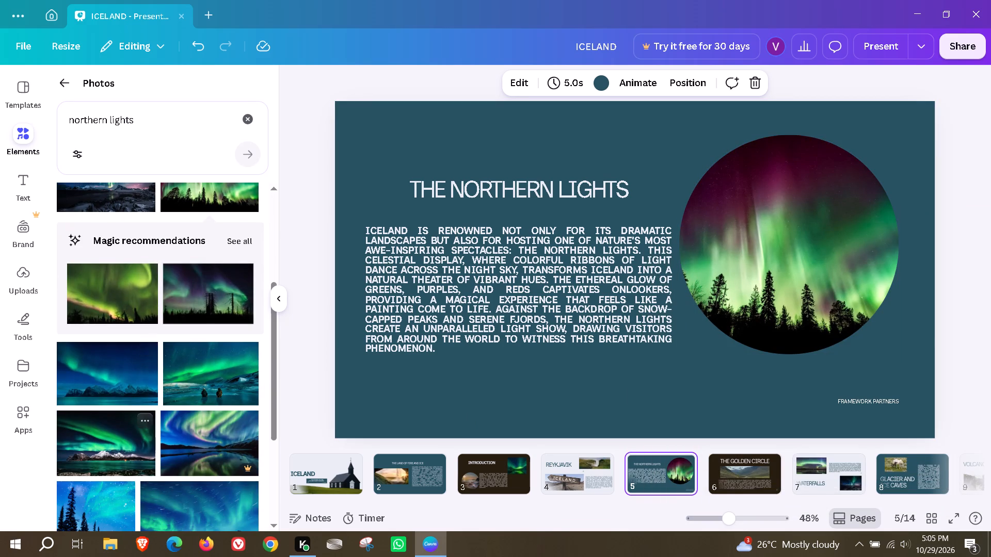
drag(182, 379, 668, 266)
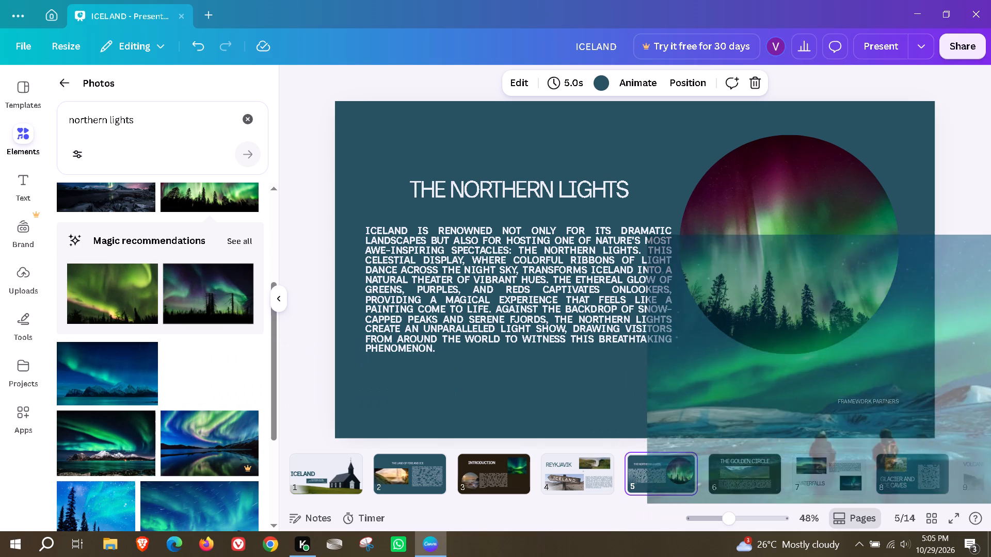
drag(668, 266, 711, 249)
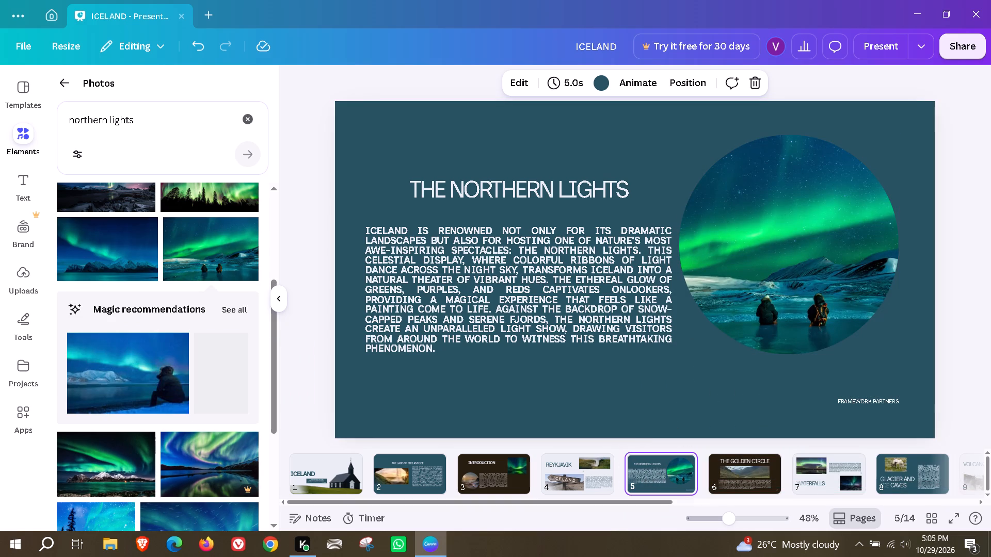
click(875, 399)
click(876, 368)
Search the photo library for "golden circle iceland" and replace page 6's valley road photo with the sunlit waterfall cave photo.
click(738, 473)
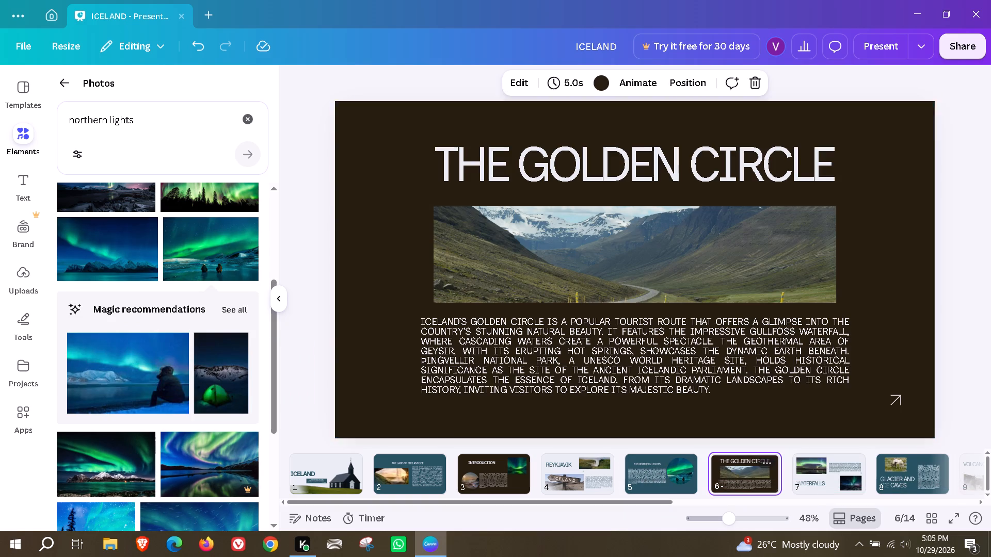
drag(174, 122, 59, 122)
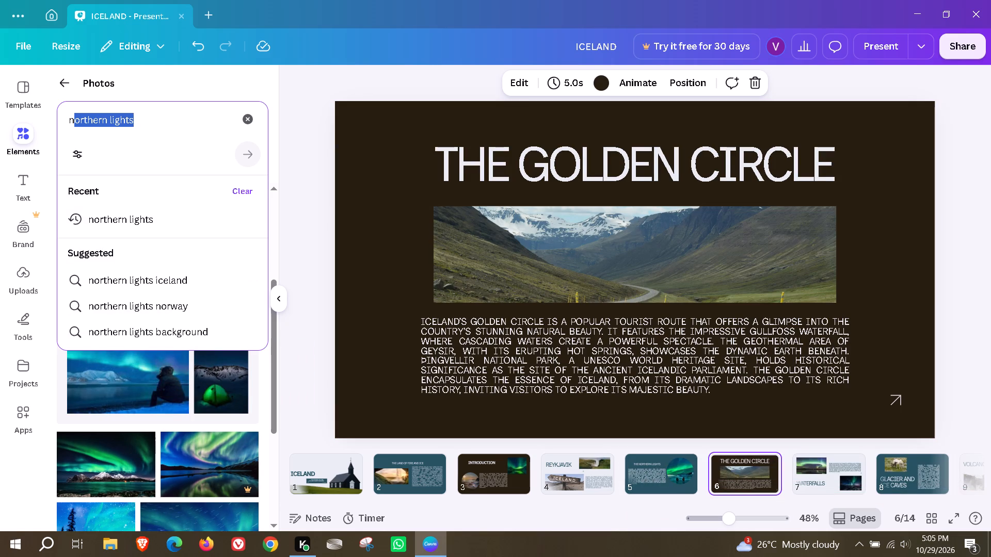
text(golden cr)
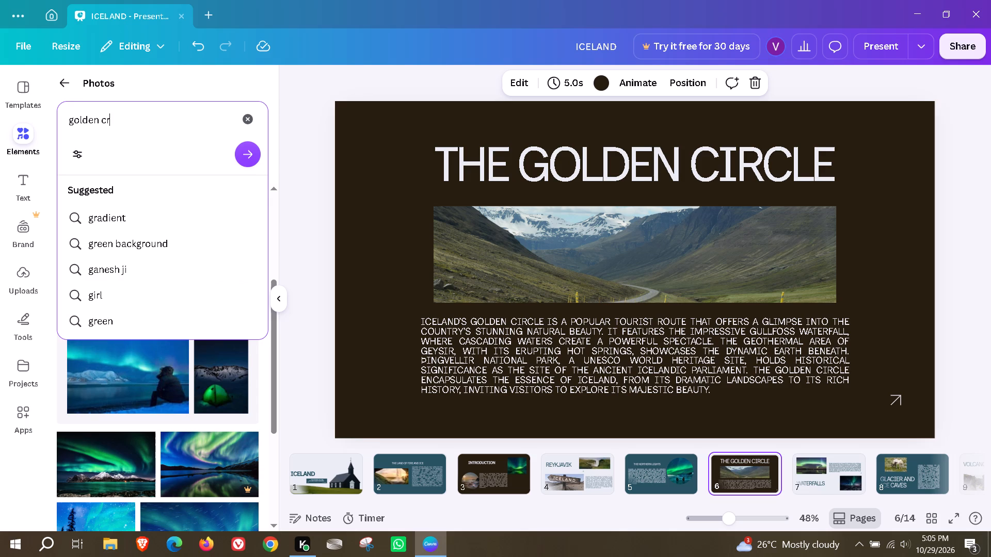
key(BackSpace)
text(irce)
key(BackSpace)
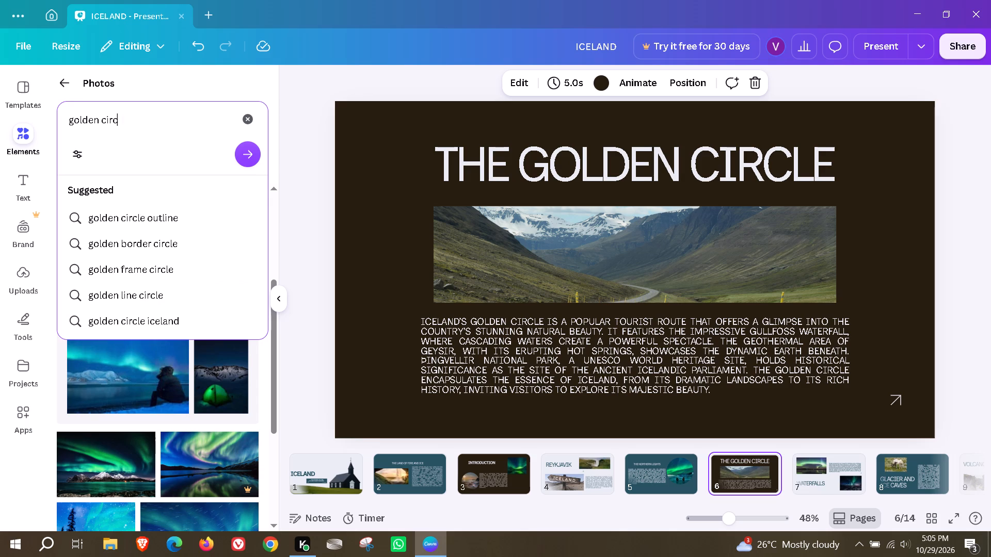
text(le)
key(Return)
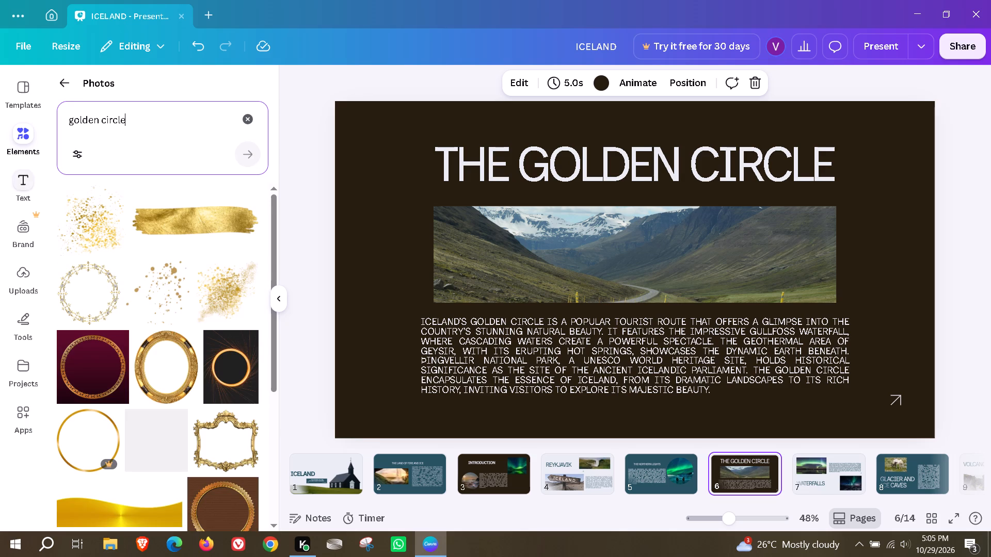
scroll(0, 530, down, 5)
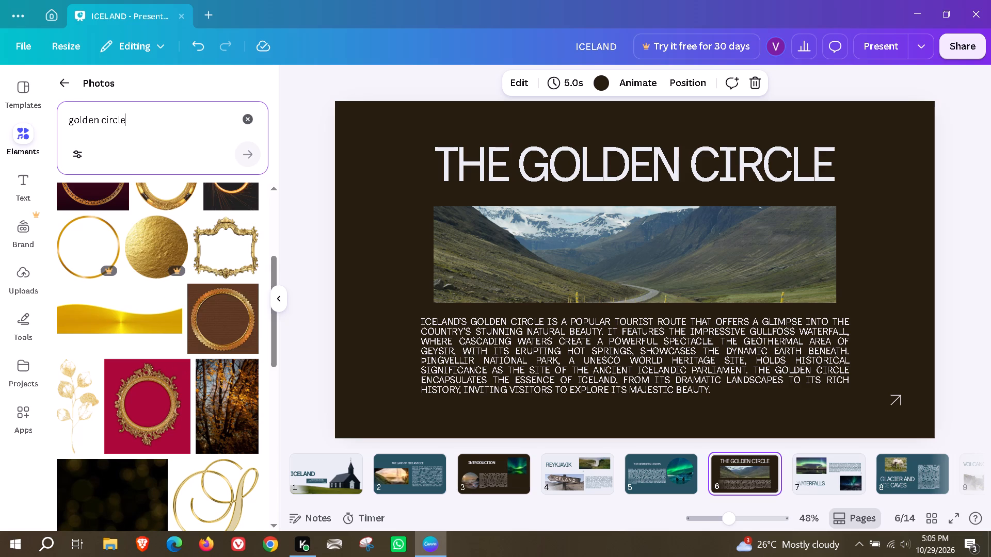
key(space)
text(iceland)
key(Return)
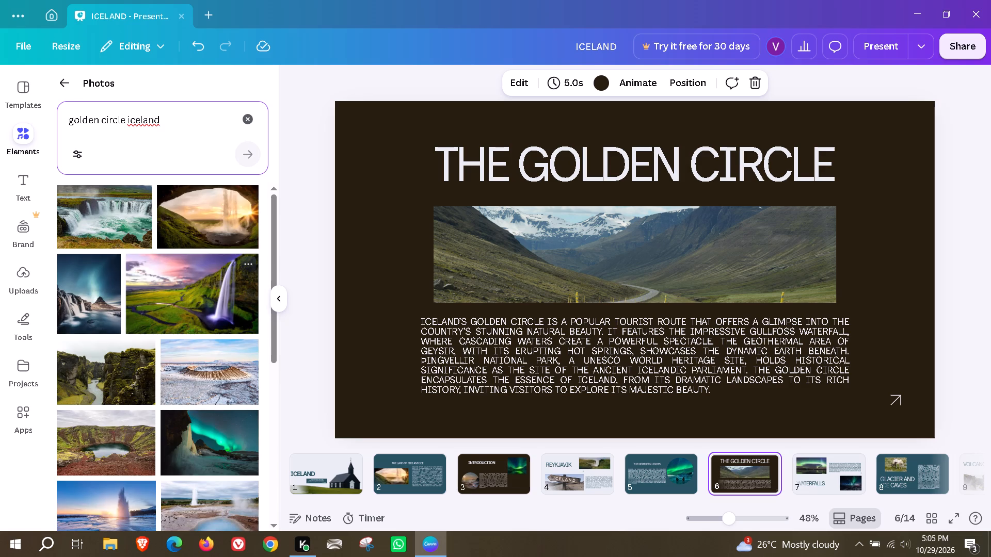
drag(228, 235, 551, 255)
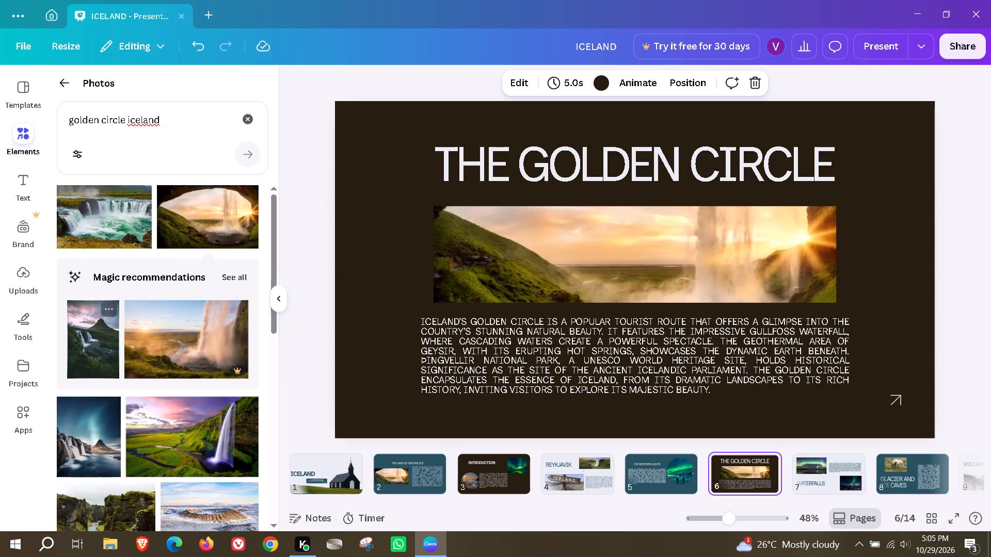
scroll(118, 468, down, 3)
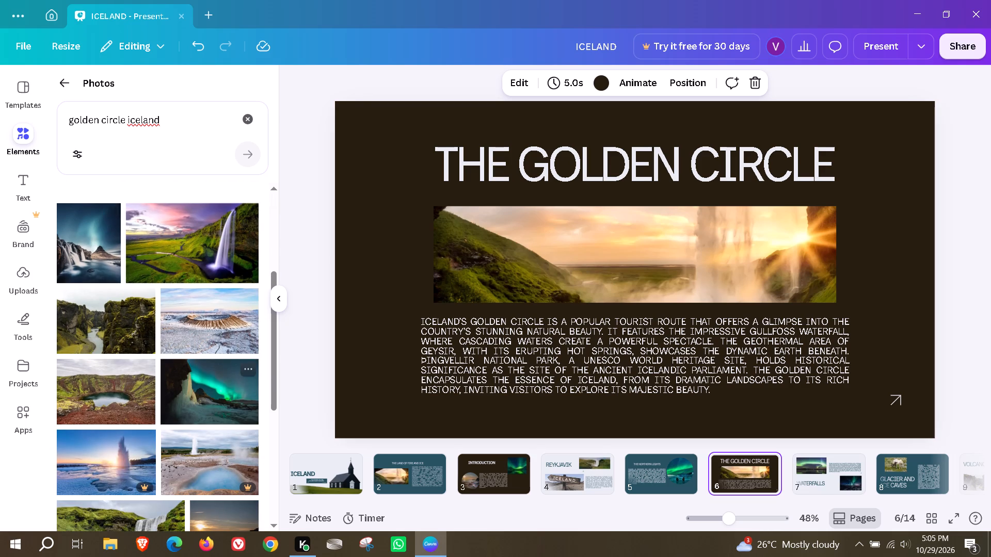
scroll(217, 468, down, 3)
Search the photo library for "iceland" and replace page 7's large aurora photo with the waterfall and pointed mountain photo.
click(794, 472)
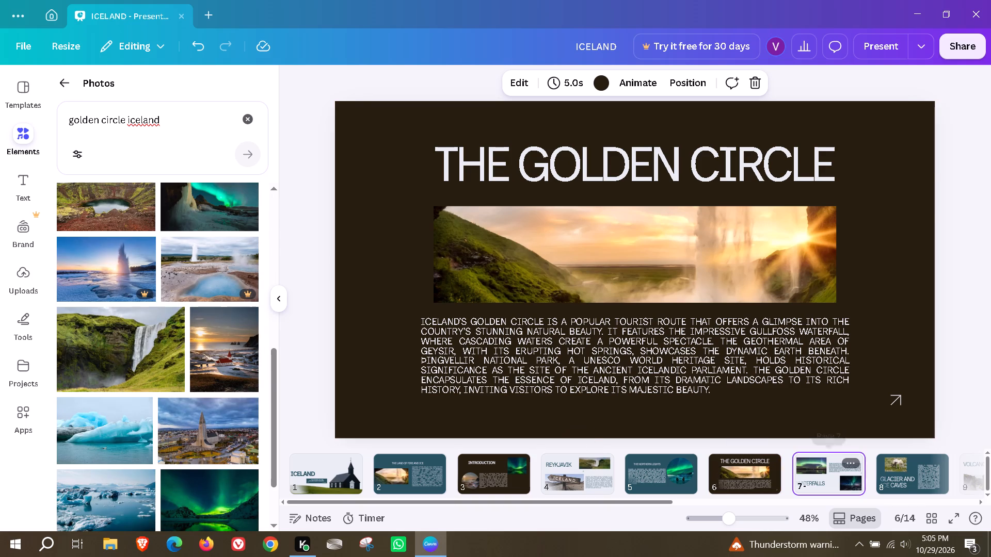
drag(178, 119, 71, 119)
key(BackSpace)
key(BackSpace)
key(BackSpace)
key(BackSpace)
key(BackSpace)
key(BackSpace)
key(BackSpace)
text(iceland)
key(Return)
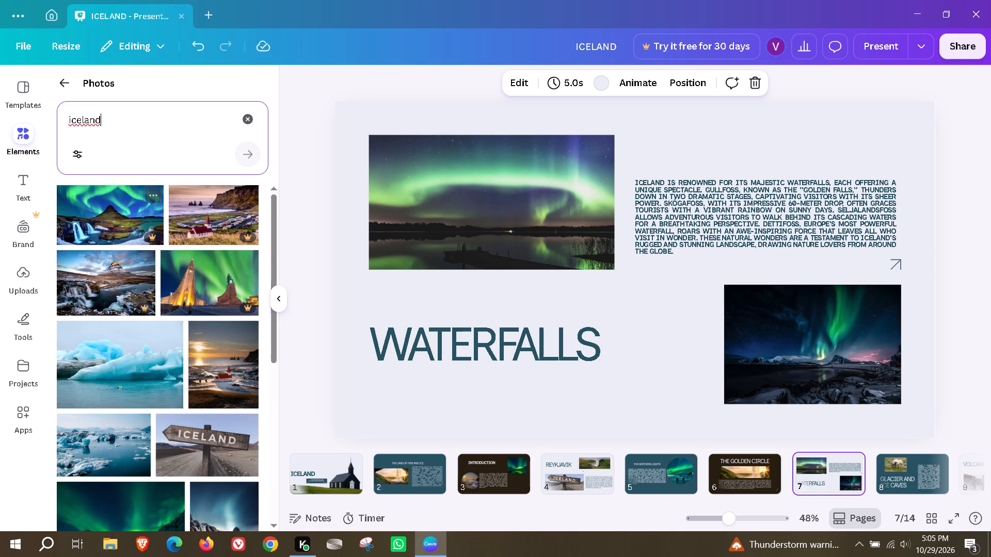
scroll(188, 384, down, 2)
scroll(242, 456, down, 2)
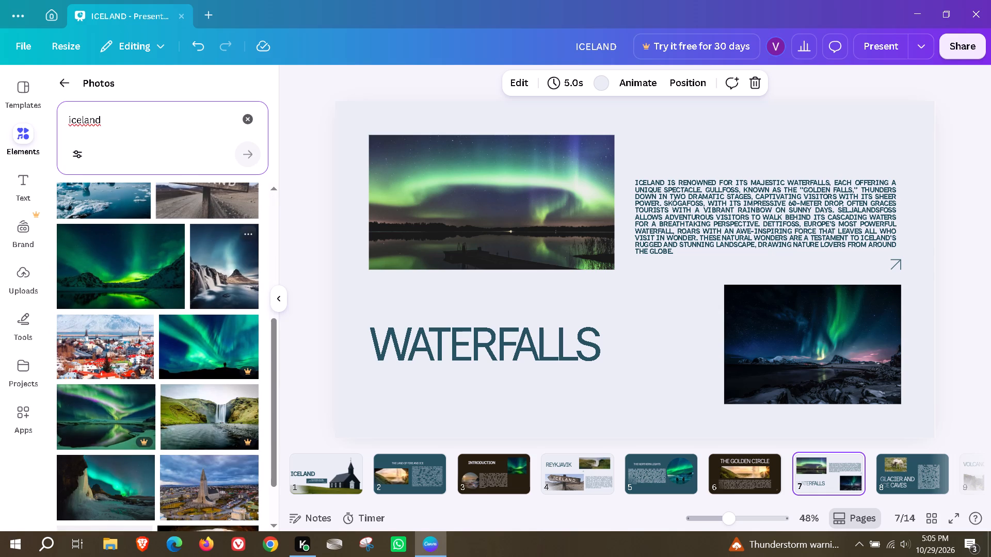
drag(216, 290, 495, 231)
Replace page 7's smaller aurora photo with the waterfall on green mossy cliffs.
scroll(108, 392, down, 1)
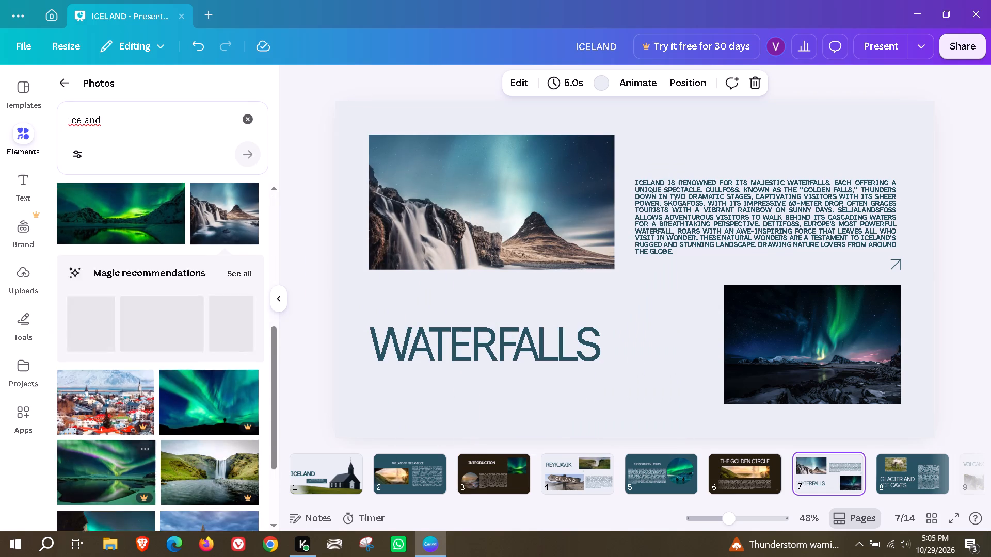
scroll(108, 392, down, 4)
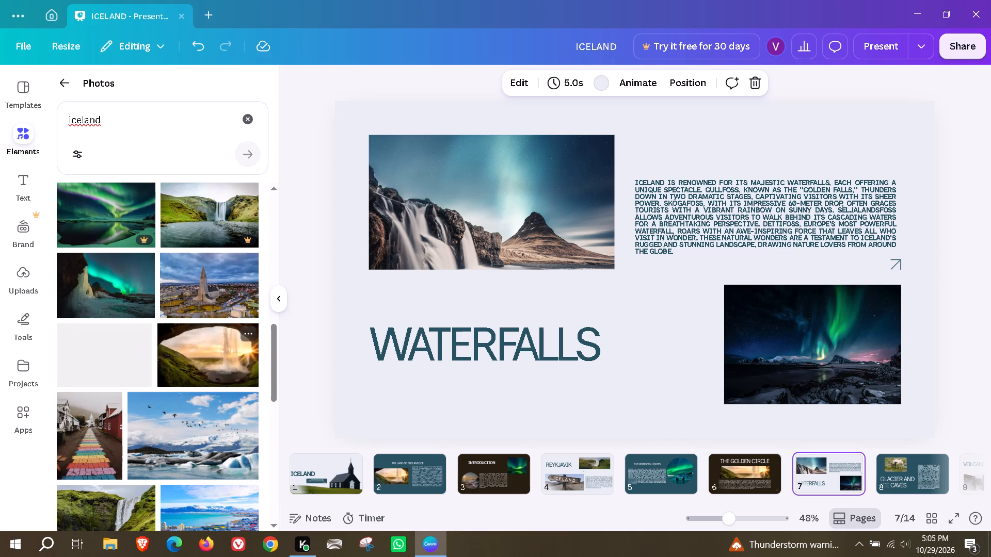
scroll(214, 374, down, 1)
scroll(109, 418, down, 1)
drag(112, 408, 786, 368)
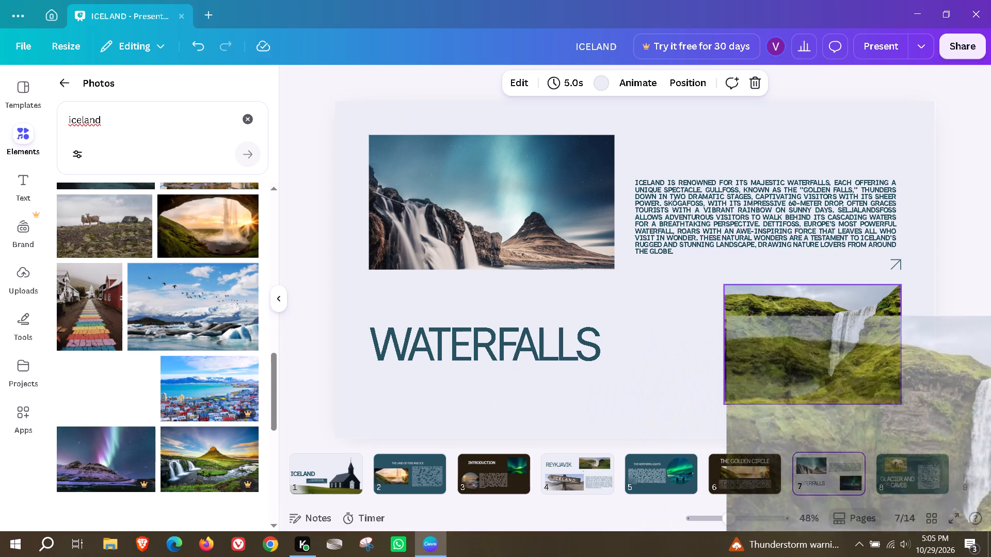
drag(786, 368, 791, 367)
Replace page 8's horse and foal photo with the blue iceberg photo.
scroll(867, 473, down, 2)
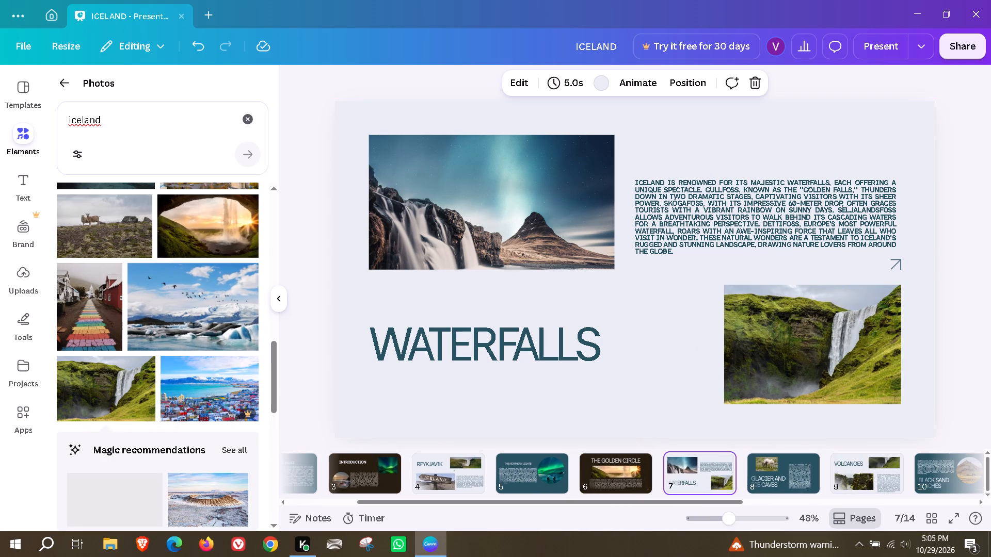
click(765, 472)
drag(161, 110, 66, 118)
drag(101, 123, 68, 120)
click(136, 126)
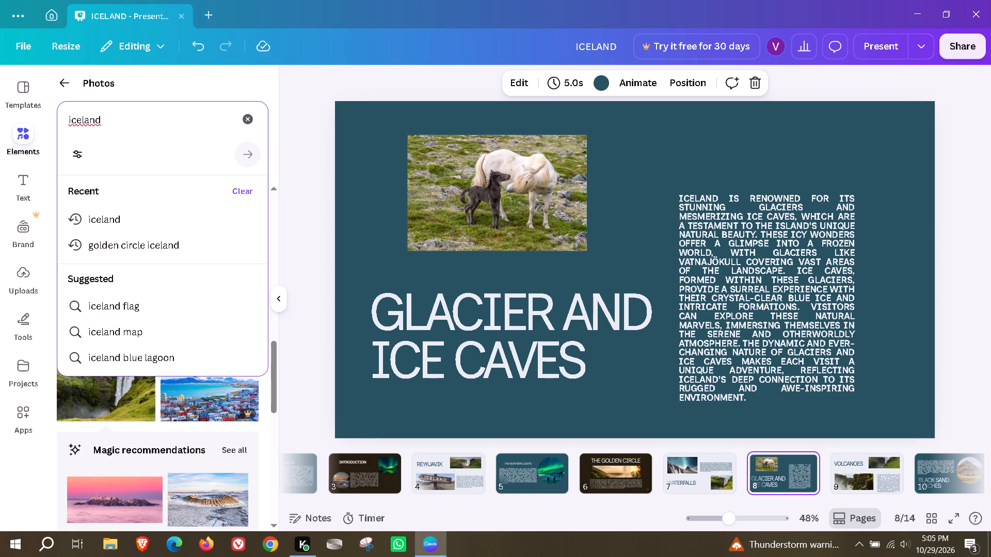
click(274, 215)
scroll(116, 405, up, 11)
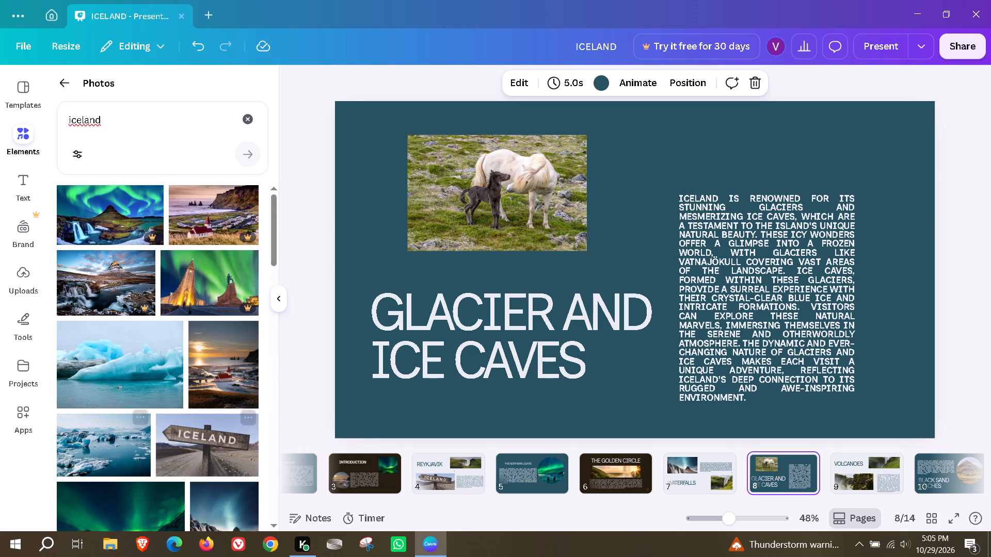
drag(111, 378, 503, 224)
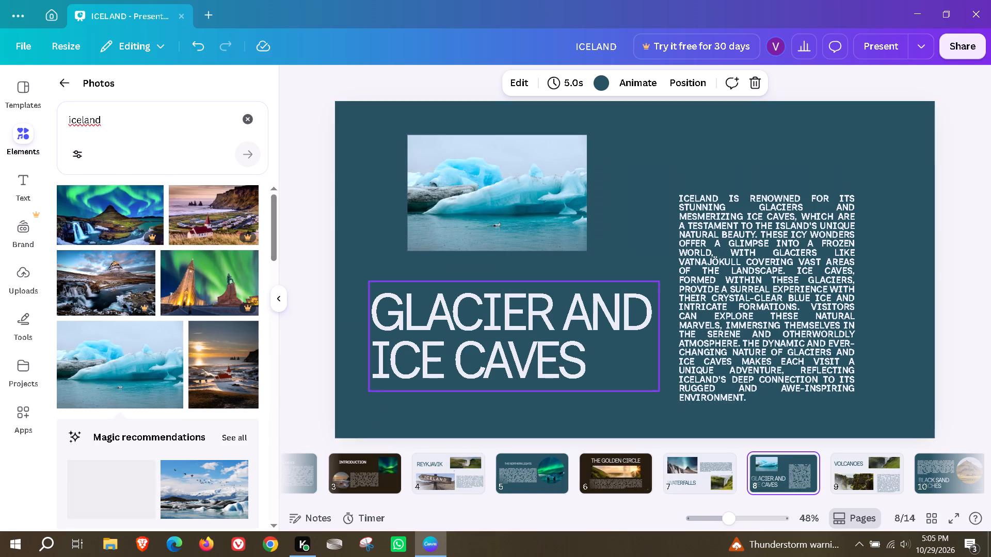
Replace page 9's large mossy canyon photo with the green mountainside photo showing a red-roofed church.
scroll(784, 468, down, 2)
click(725, 478)
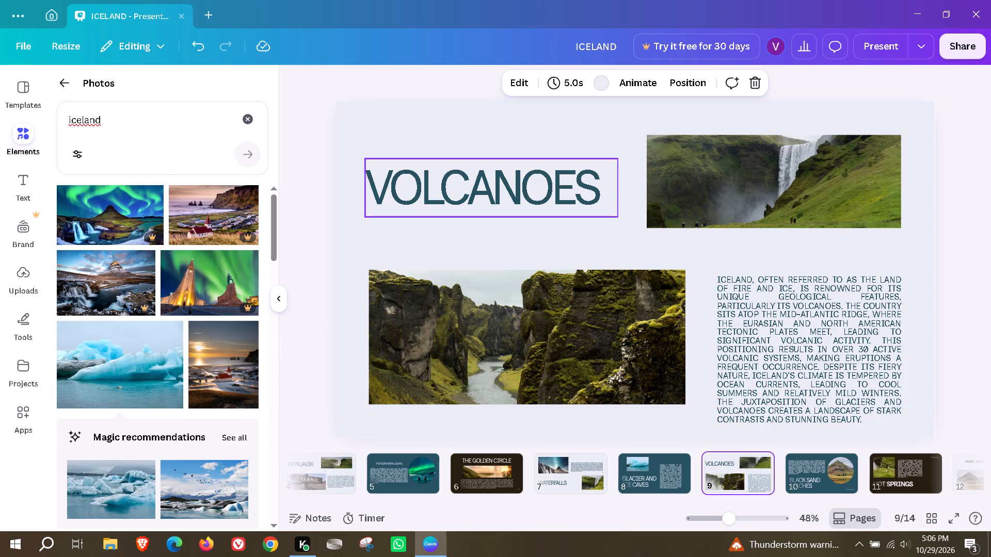
scroll(198, 379, down, 6)
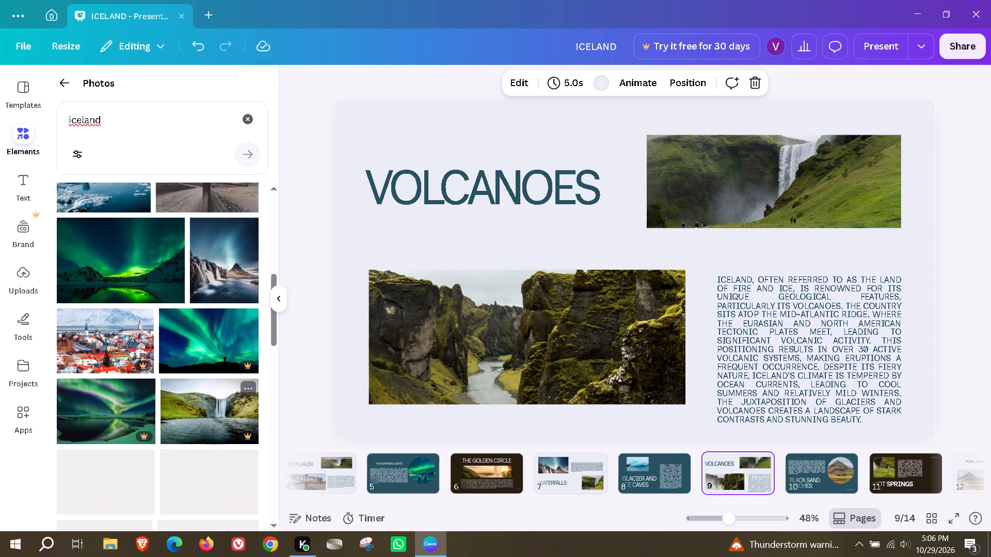
scroll(181, 392, down, 4)
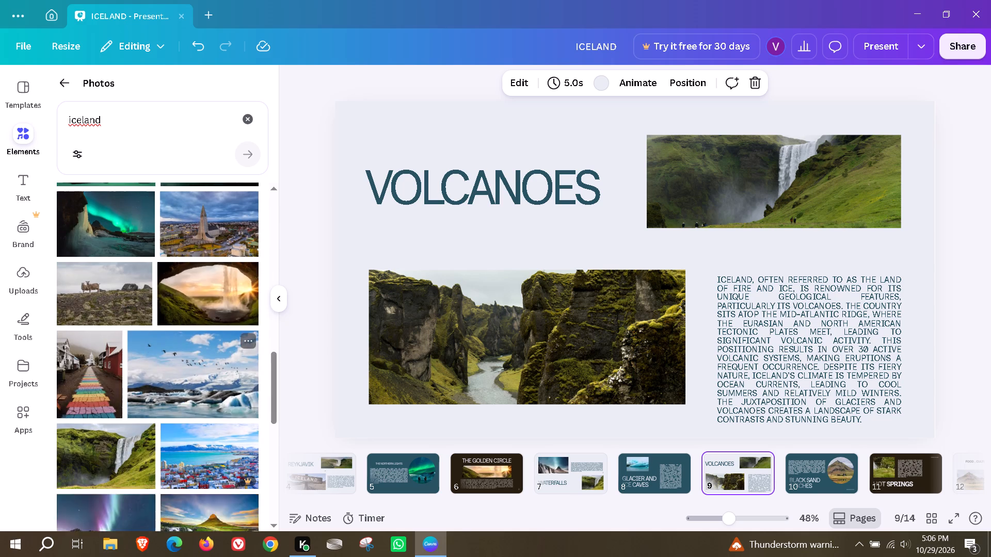
scroll(176, 391, down, 4)
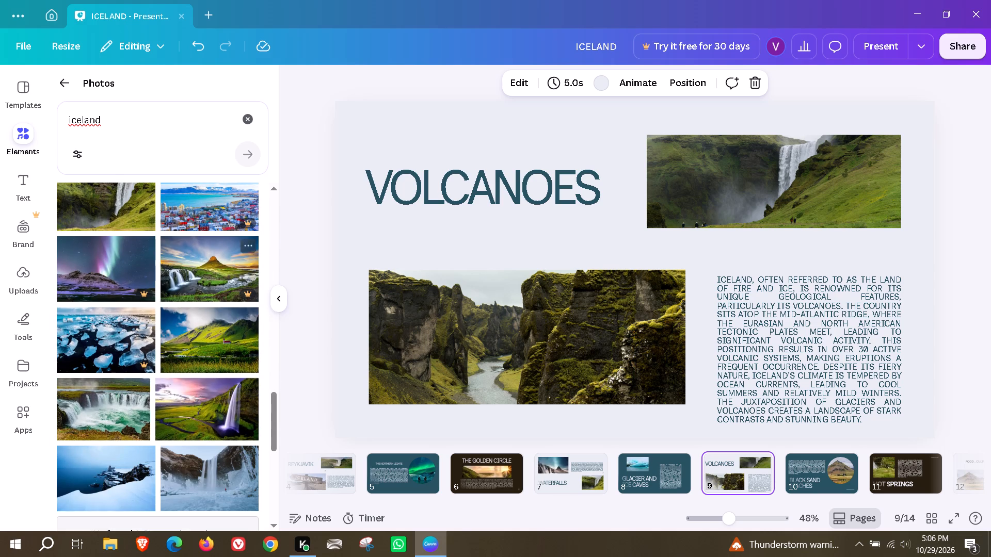
scroll(205, 389, down, 1)
drag(217, 282, 484, 277)
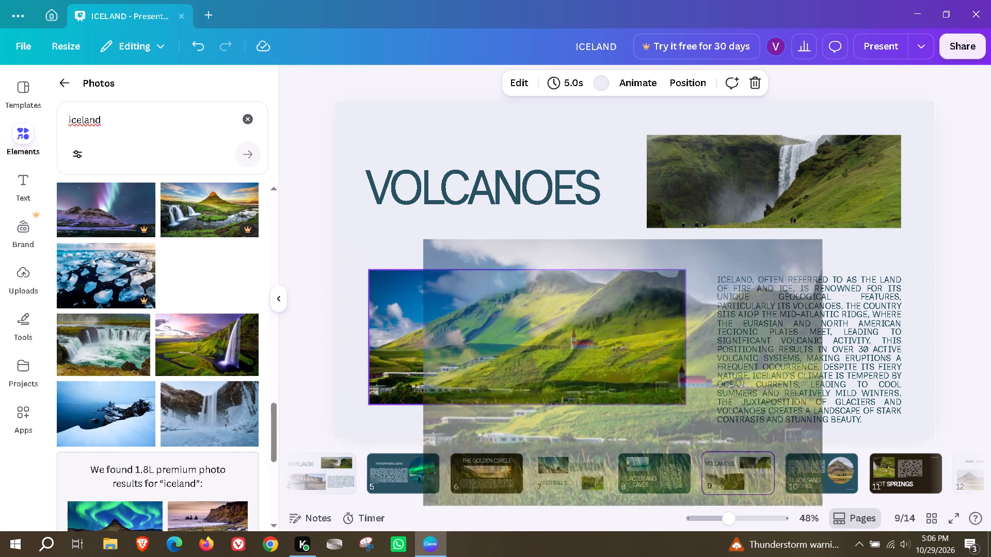
drag(484, 277, 502, 307)
Replace page 9's smaller waterfall photo with the snowy volcanic crater photo.
scroll(202, 402, down, 6)
drag(131, 308, 741, 239)
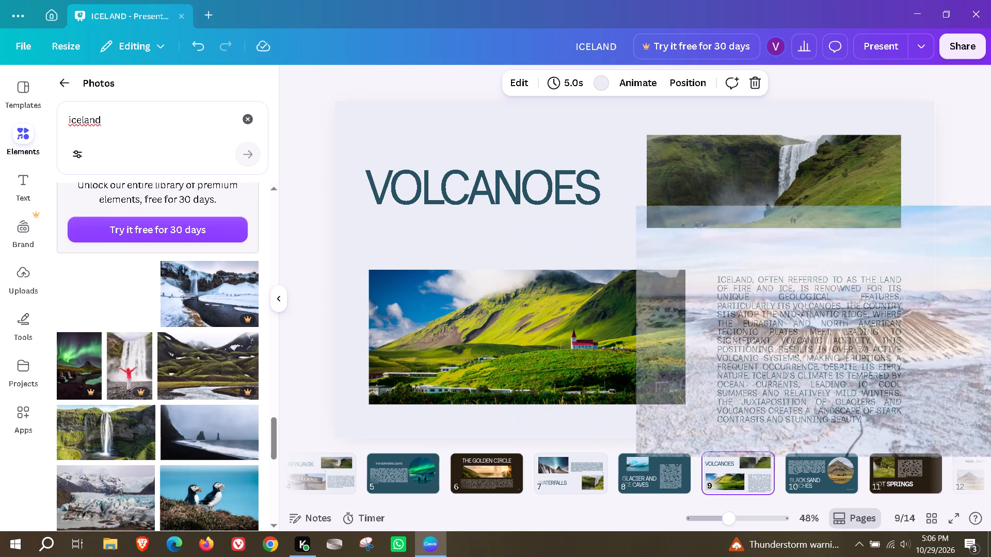
drag(741, 239, 805, 187)
Replace page 10's circular mountain photo with the black sand beach and sea stacks photo.
scroll(845, 472, down, 2)
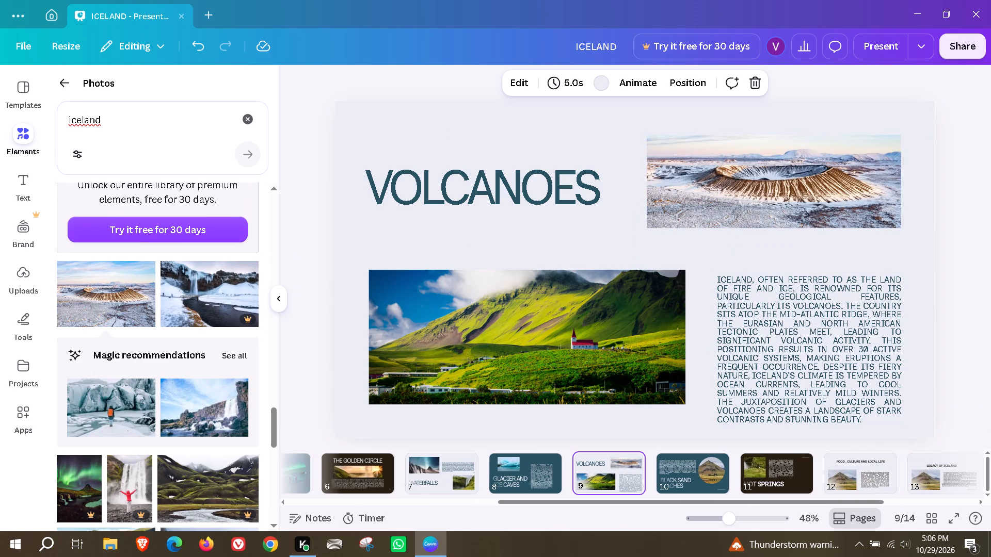
click(706, 472)
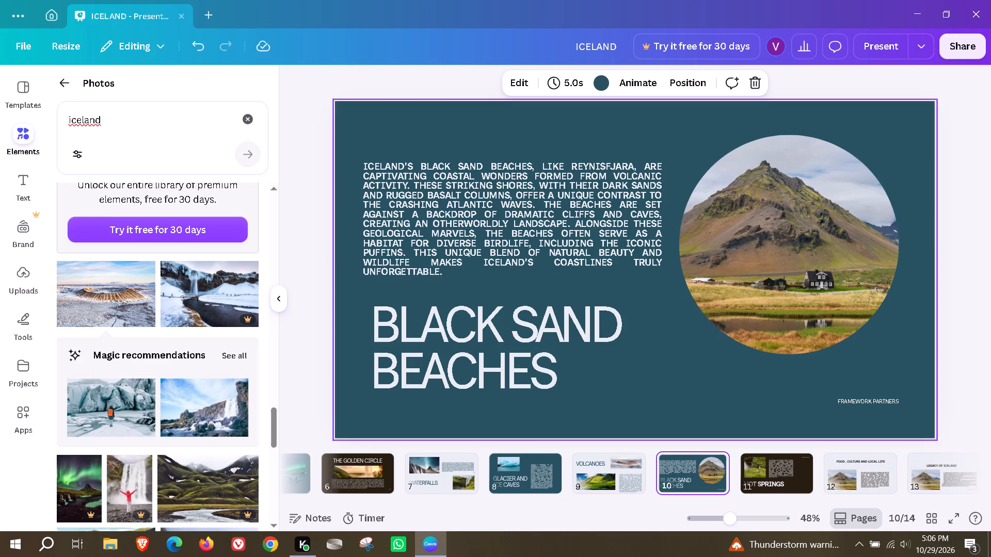
scroll(132, 409, down, 3)
drag(215, 361, 221, 360)
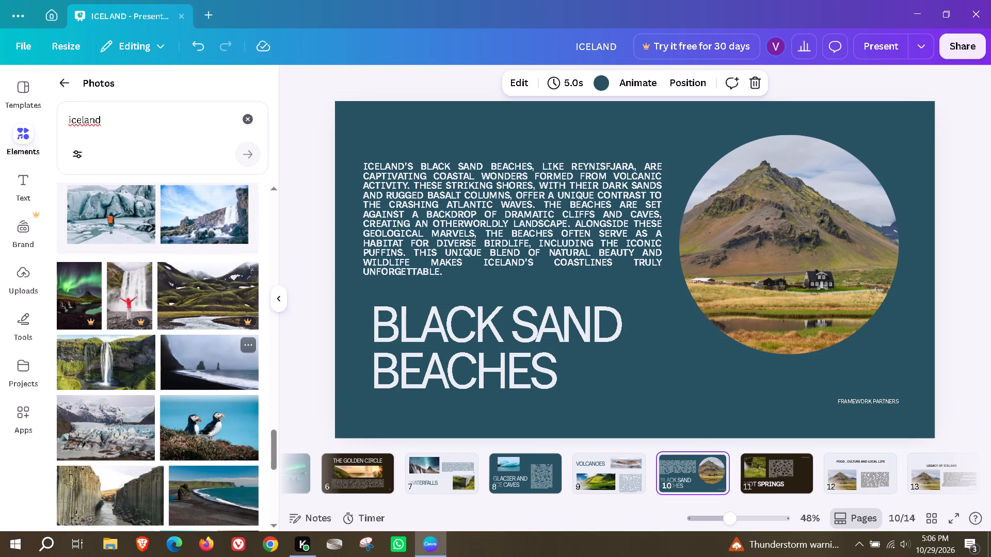
drag(221, 360, 850, 274)
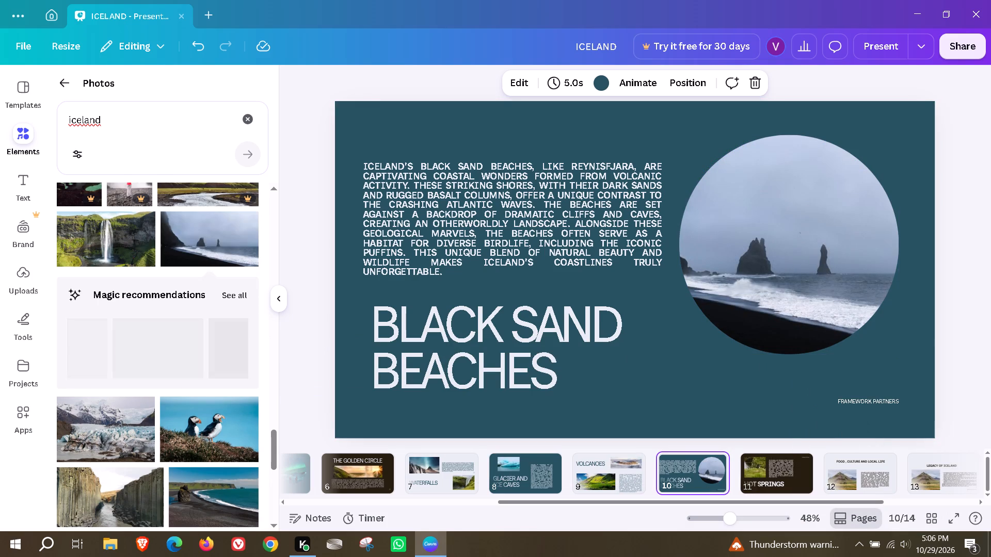
Delete the "Framework Partners" label from page 10.
click(859, 400)
click(875, 372)
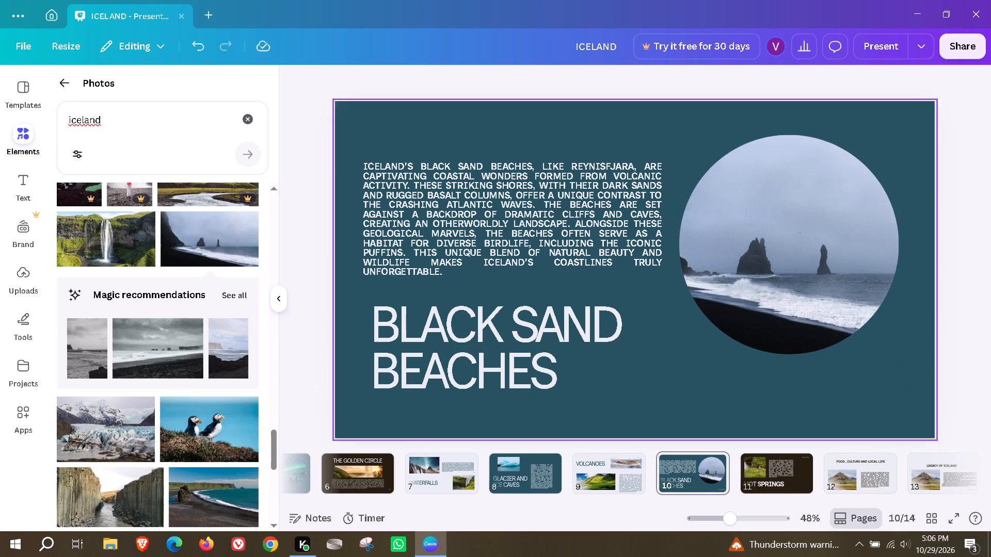
Replace page 11's puffin photo with the photo of a waterfall beside an orange-lit cliff and blue sky.
click(795, 473)
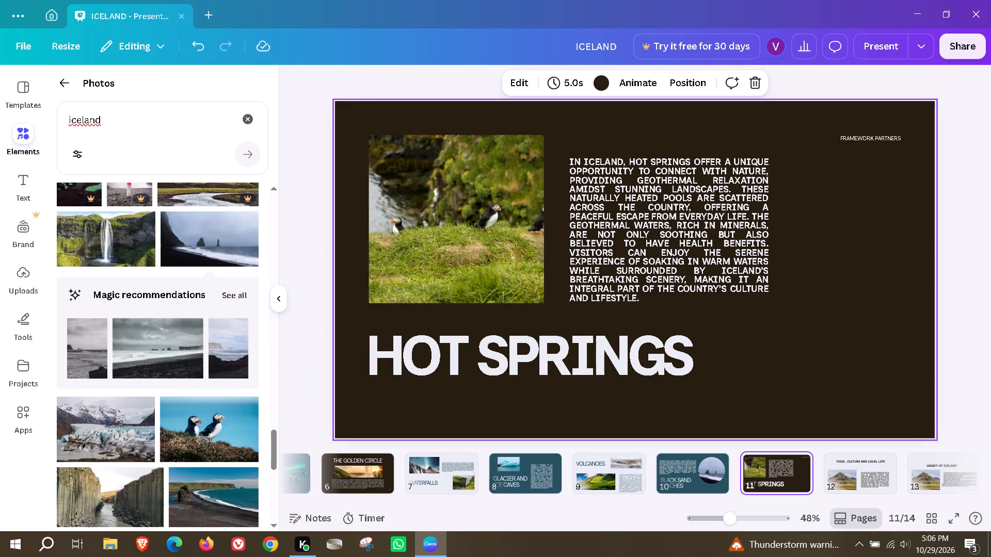
scroll(184, 416, down, 3)
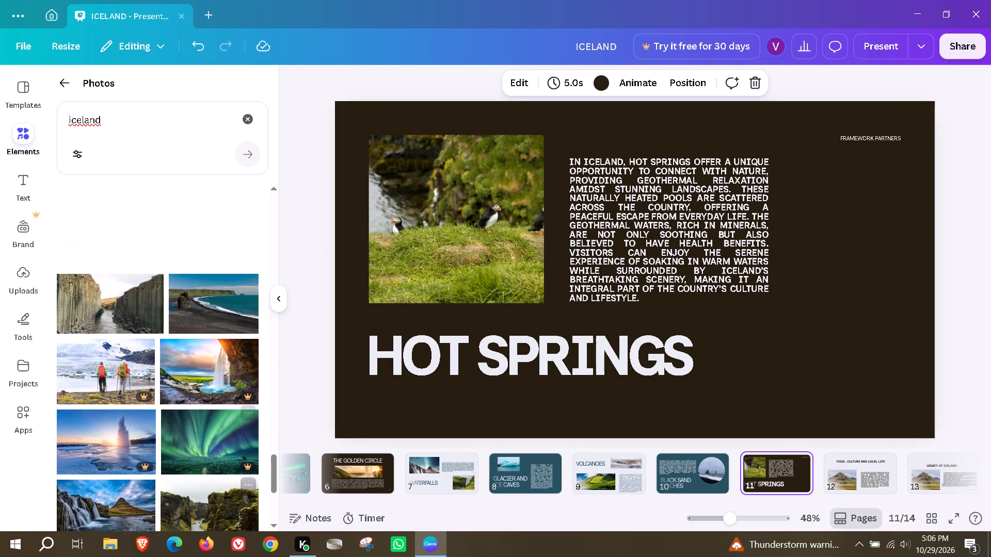
scroll(199, 462, down, 4)
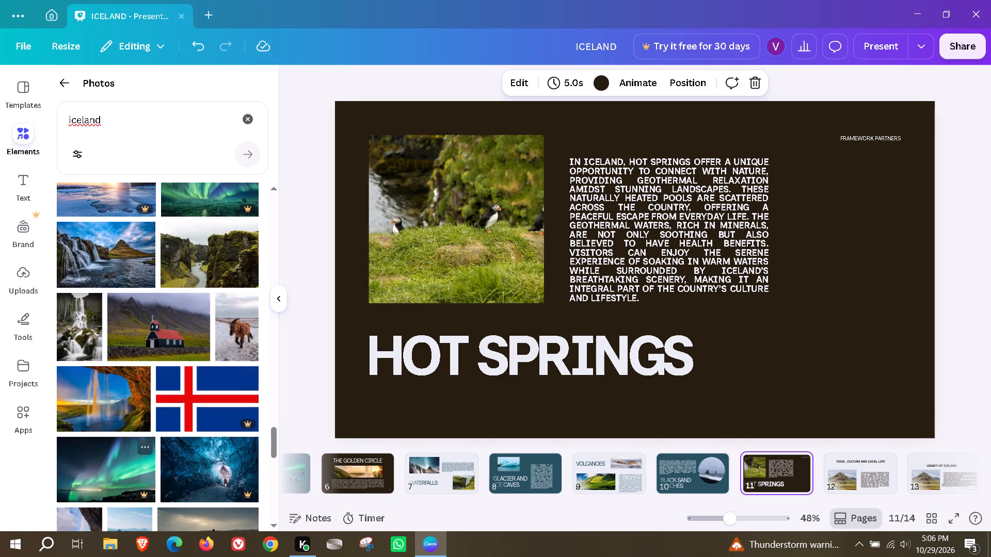
scroll(109, 420, down, 1)
scroll(125, 465, down, 2)
scroll(196, 422, down, 2)
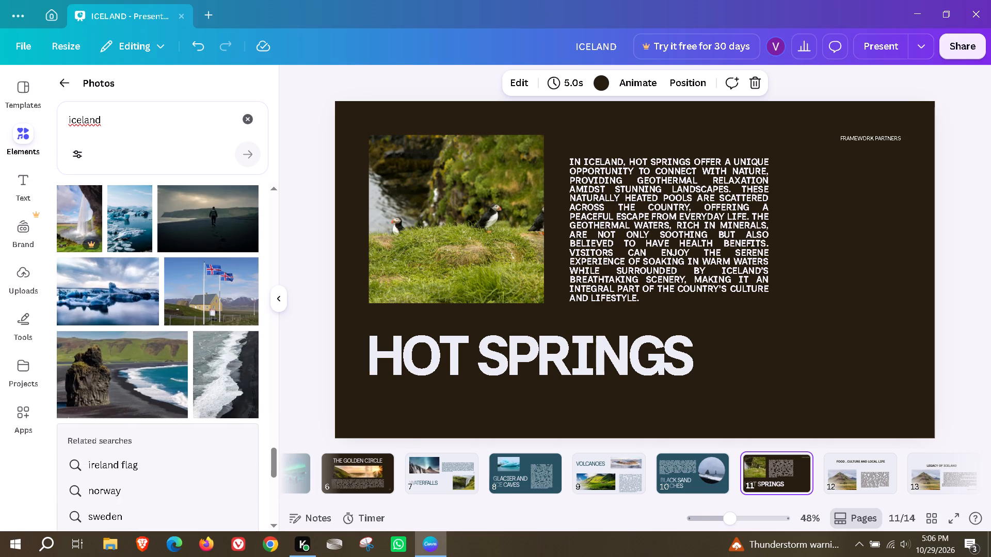
scroll(143, 410, up, 1)
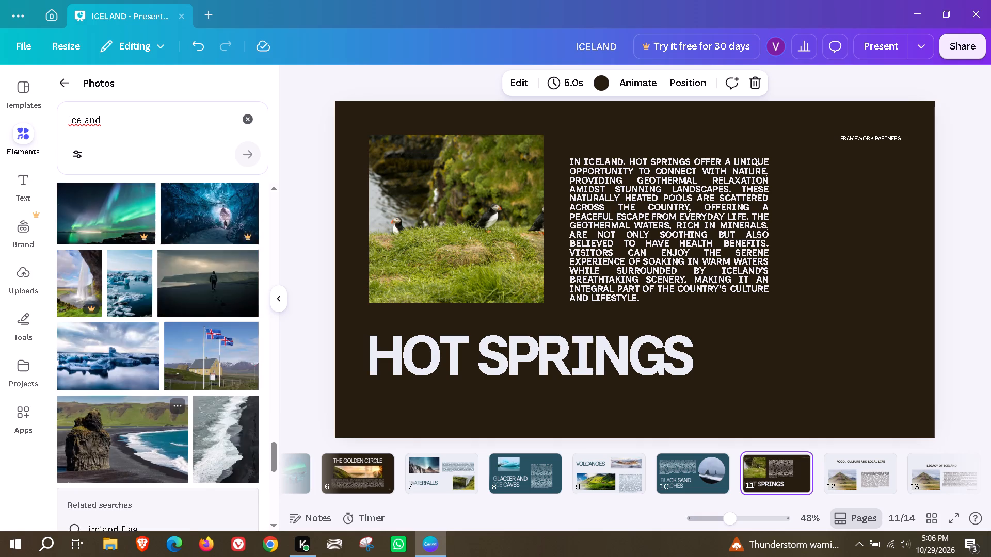
scroll(143, 410, up, 4)
drag(103, 398, 208, 399)
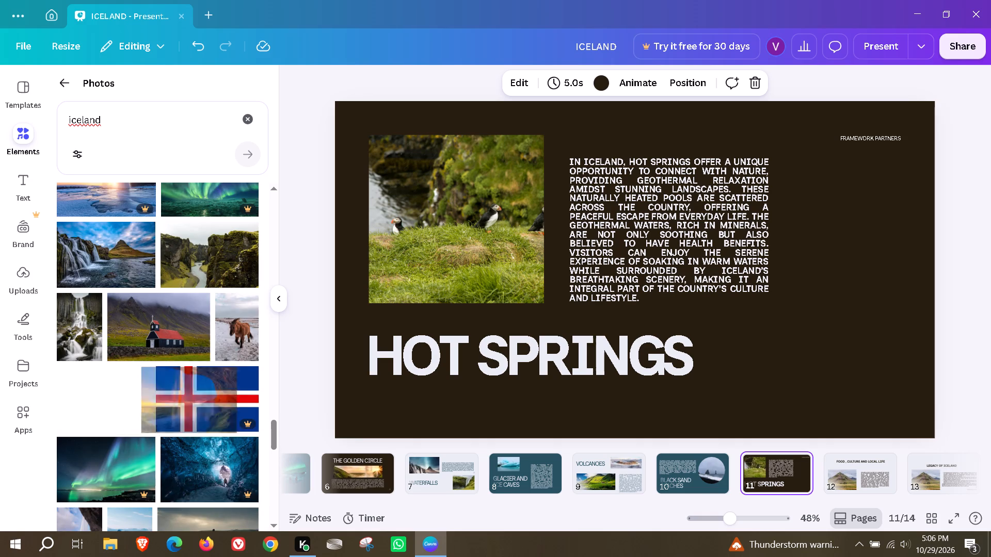
drag(208, 399, 460, 249)
Search the photo library for "iceland food" and replace page 12's mountain photo with the two sheep on rocky ground.
scroll(759, 480, down, 1)
click(771, 476)
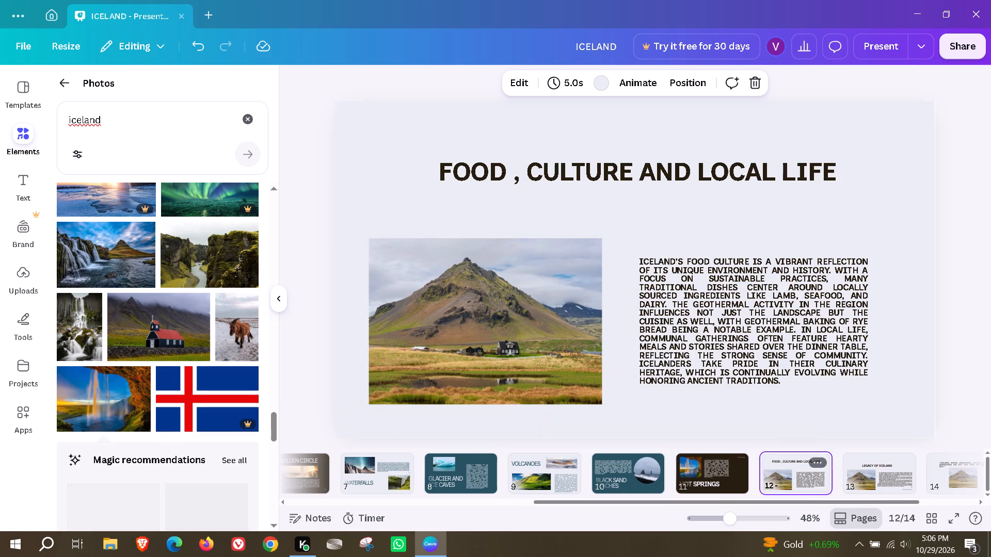
scroll(173, 356, up, 4)
click(115, 122)
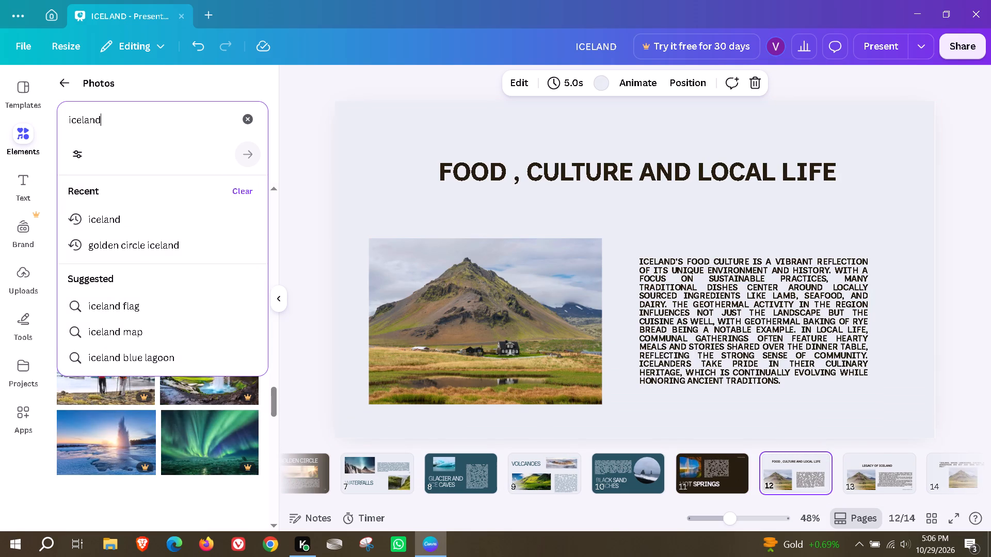
key(space)
text(food)
key(Return)
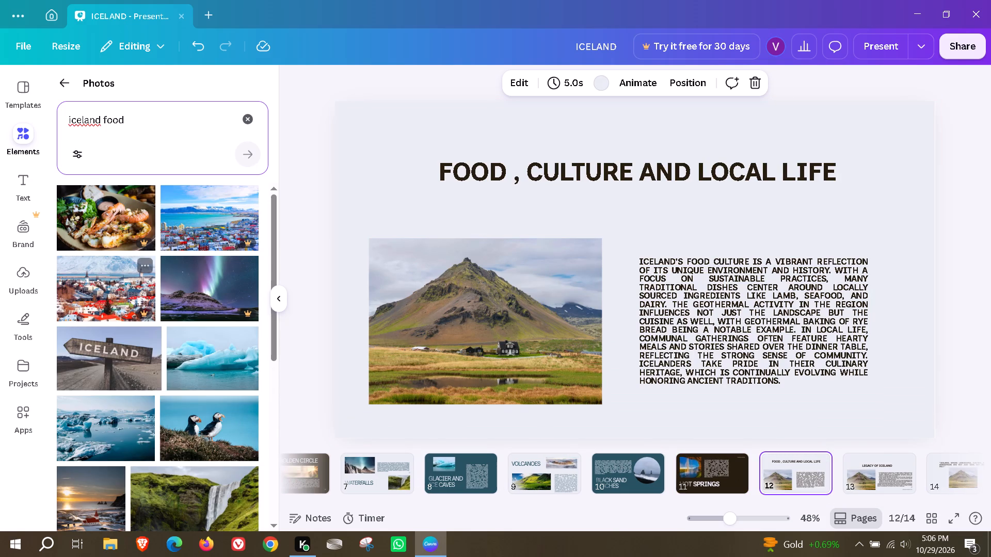
scroll(152, 423, down, 1)
scroll(88, 385, down, 3)
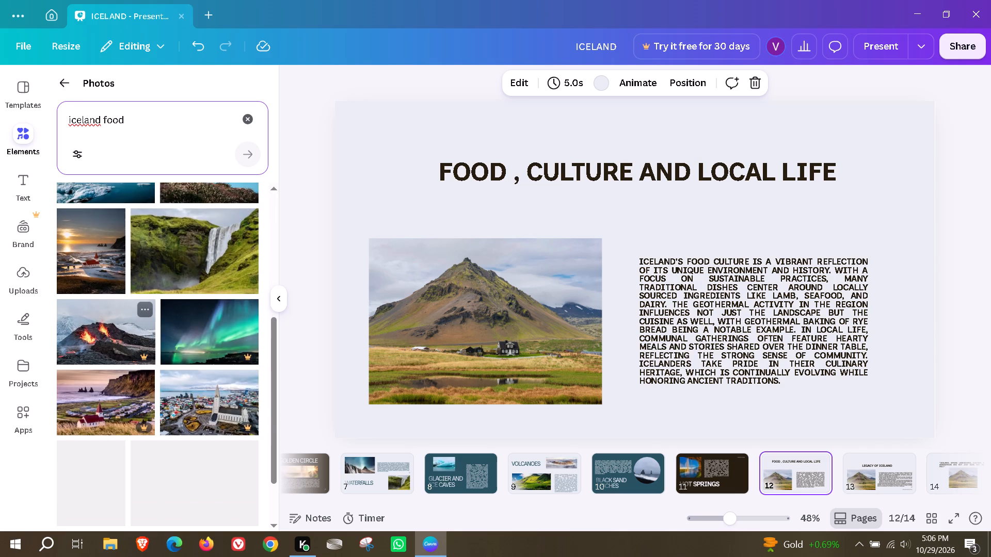
scroll(154, 336, up, 1)
scroll(95, 392, down, 4)
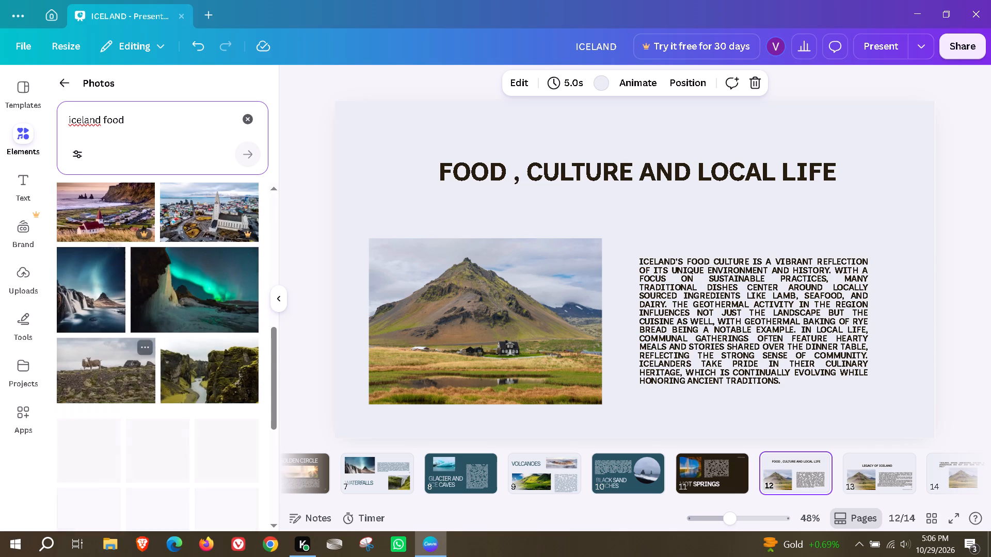
scroll(95, 392, down, 2)
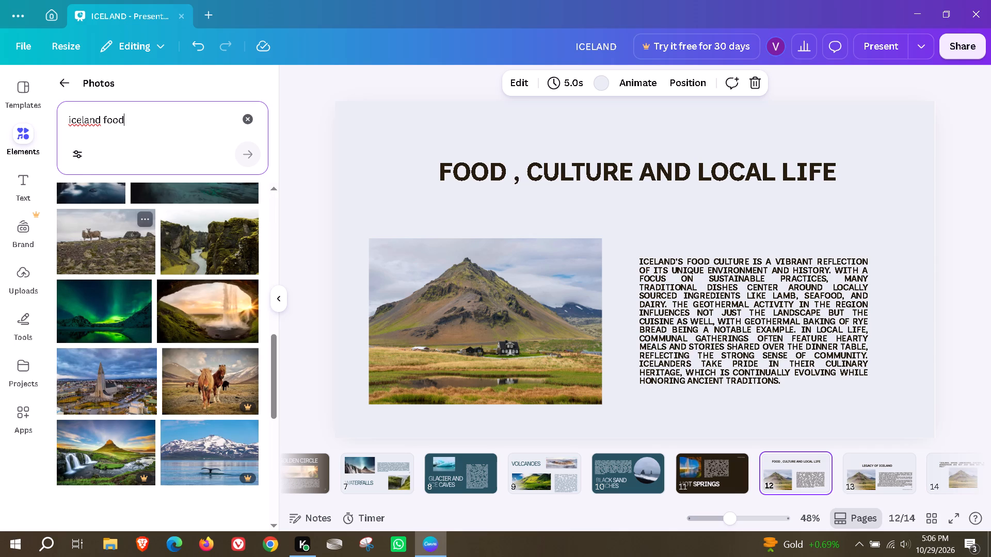
drag(112, 238, 515, 330)
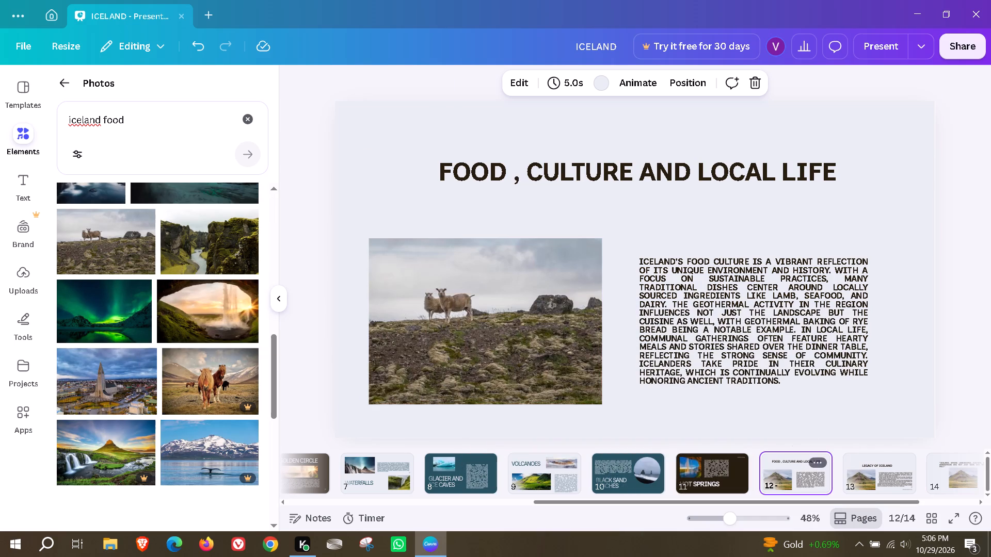
Replace page 13's mountain photo with the green aurora photo framed by an icy cliff.
click(867, 467)
scroll(189, 342, up, 9)
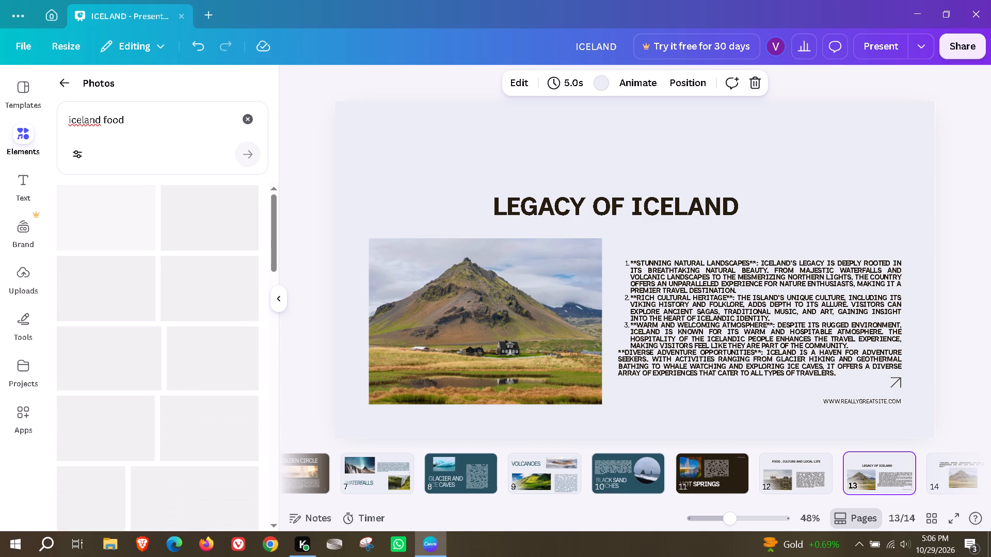
scroll(182, 323, up, 2)
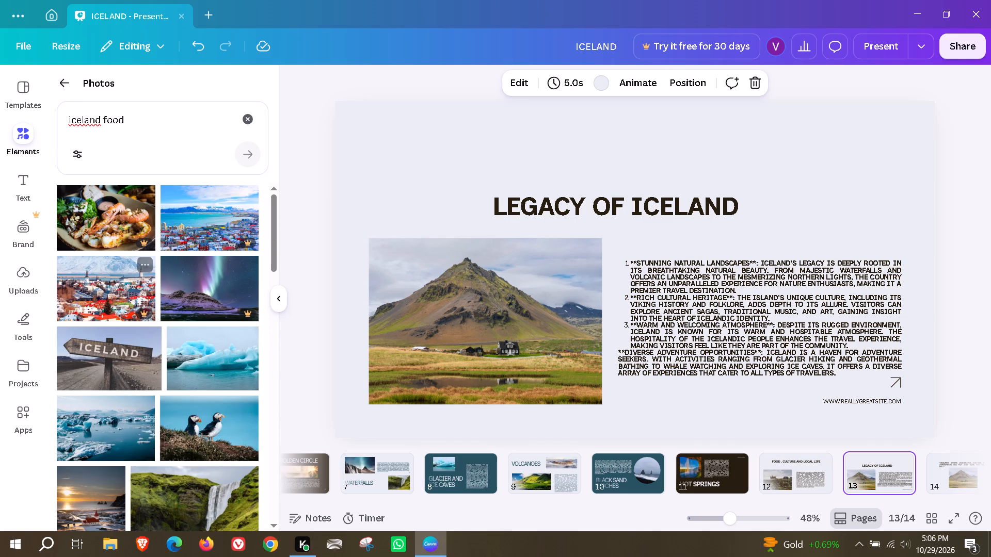
scroll(148, 384, down, 2)
scroll(169, 427, down, 4)
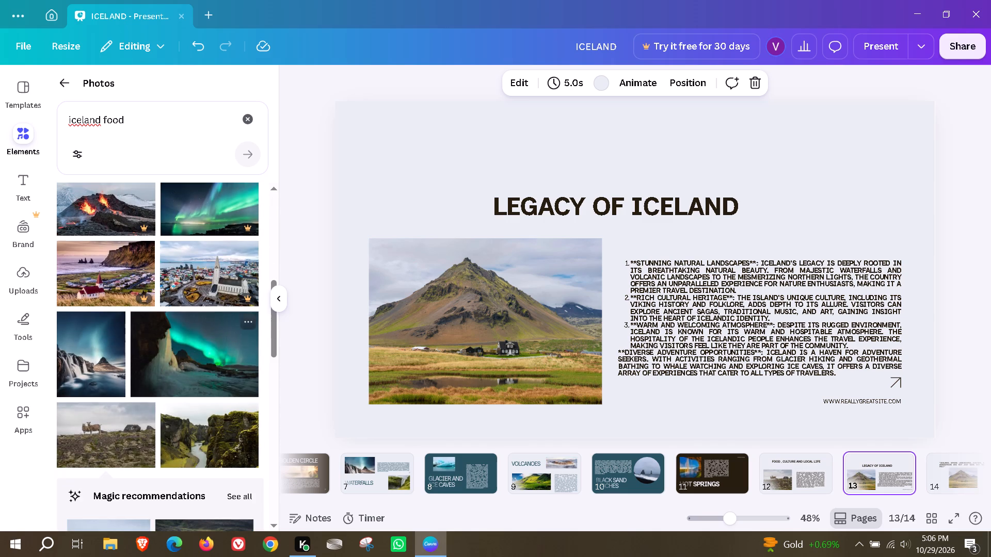
scroll(104, 423, down, 2)
drag(158, 258, 453, 319)
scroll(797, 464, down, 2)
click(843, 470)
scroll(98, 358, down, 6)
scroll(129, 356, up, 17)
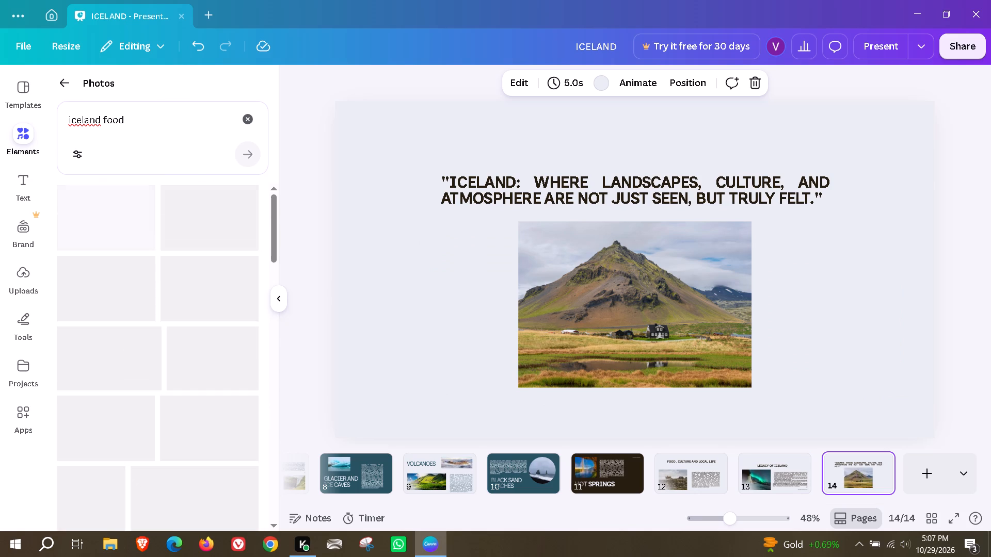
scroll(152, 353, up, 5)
Open page 1 and search the Animations elements for "iceland".
click(59, 93)
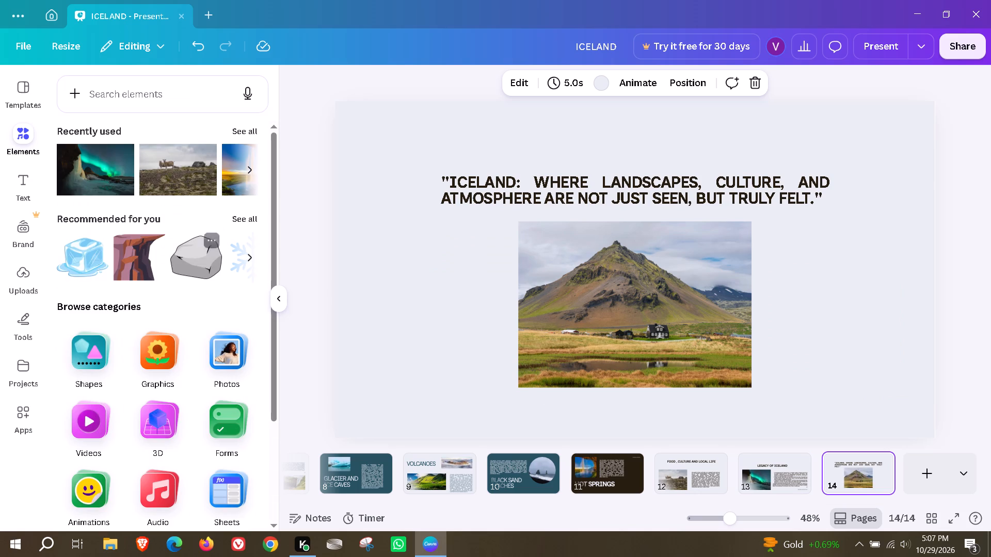
click(86, 478)
scroll(397, 478, up, 16)
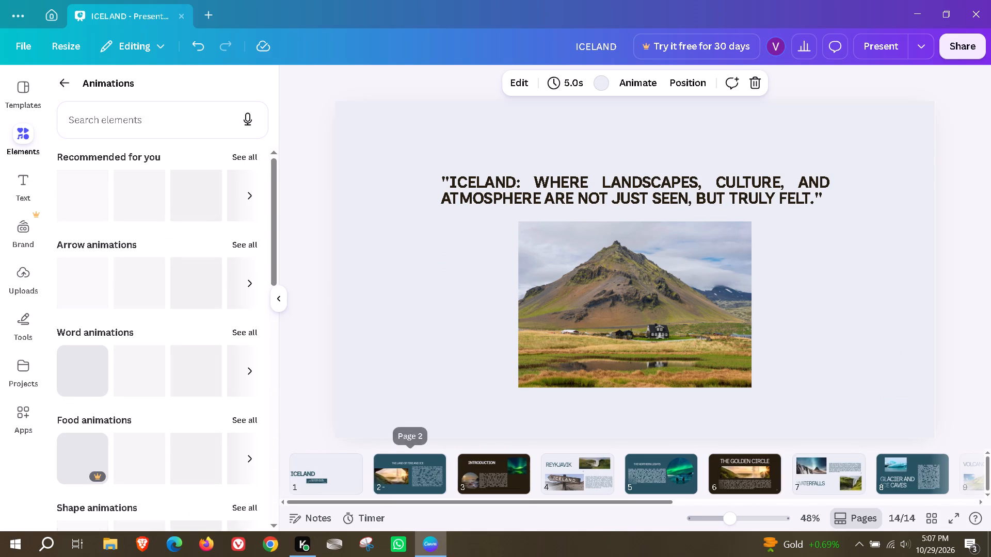
click(328, 482)
click(127, 111)
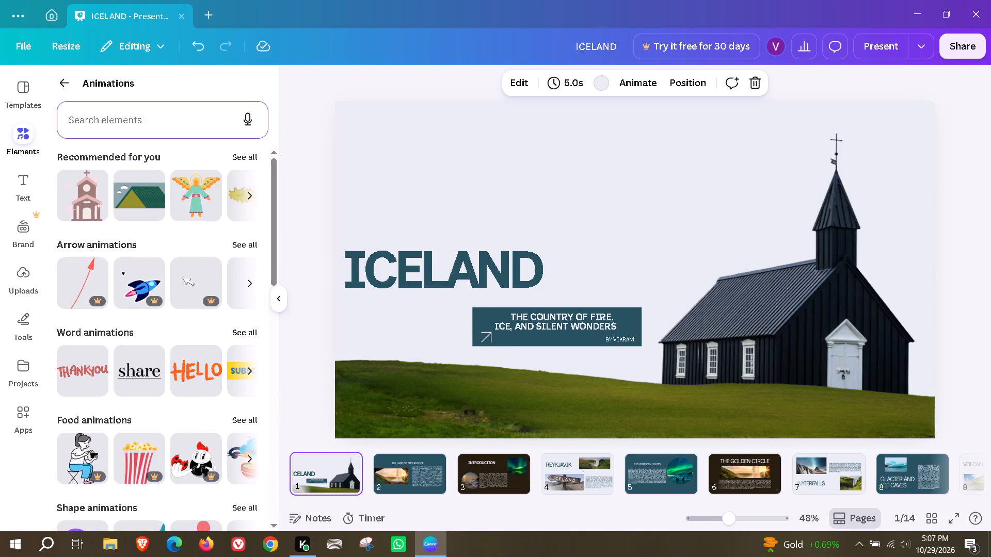
click(140, 122)
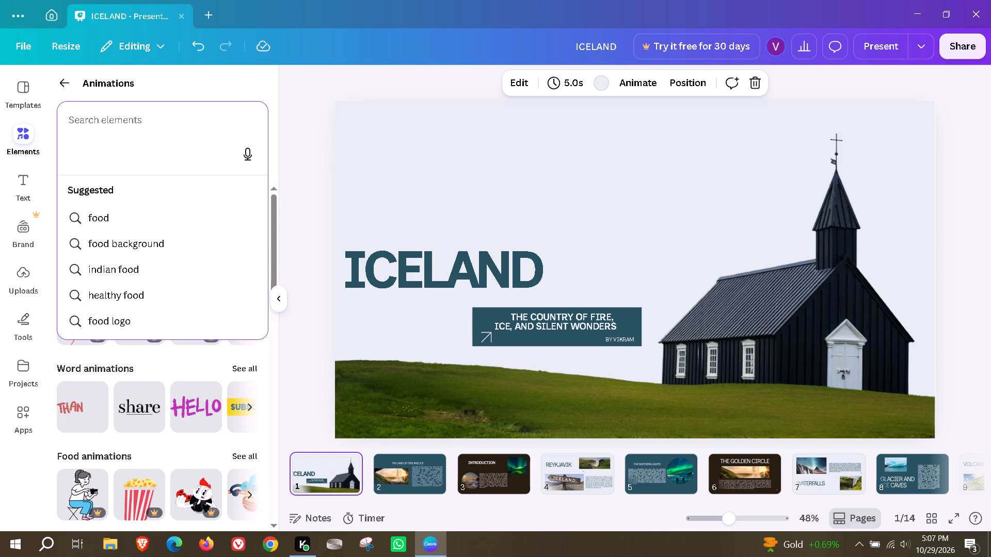
text(iceland)
key(Return)
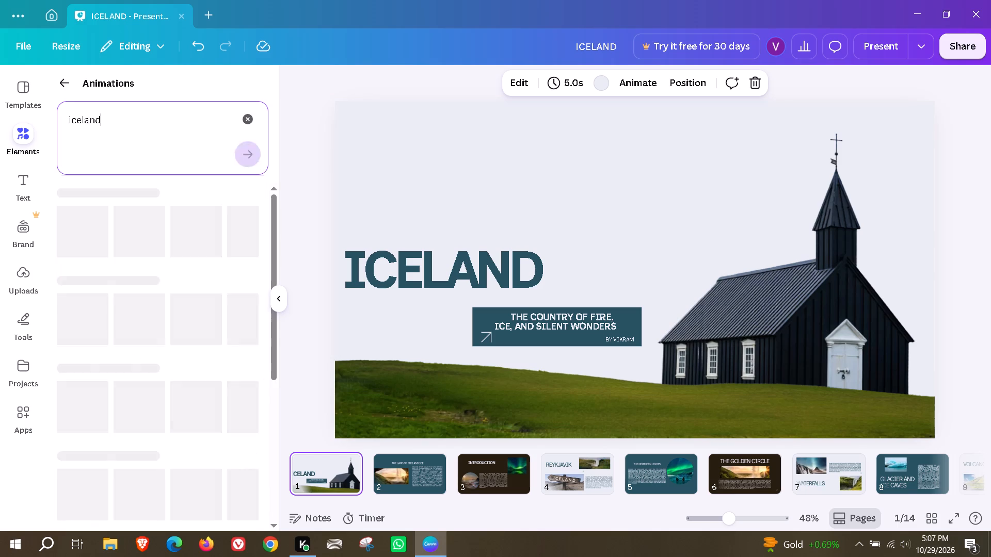
Search the Animations elements for "nature" and place the slim light-green tree on page 1, reduced to stand on the grass by the church.
drag(140, 123, 62, 114)
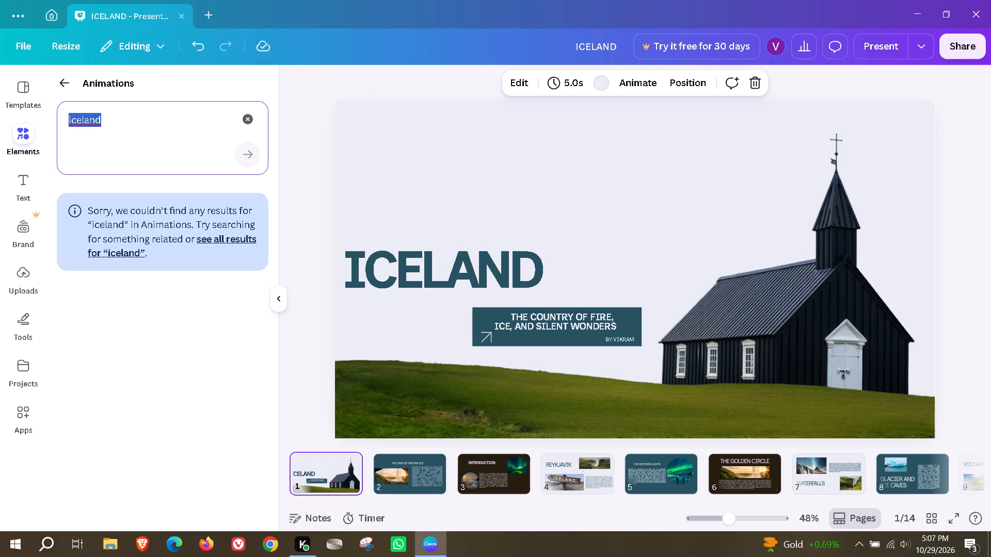
text(natur)
key(Return)
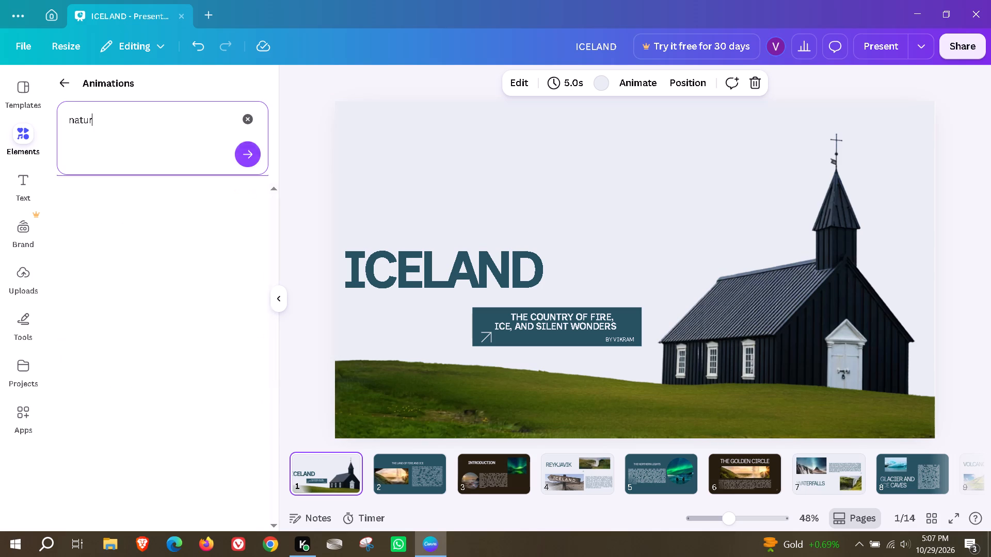
key(e)
key(Return)
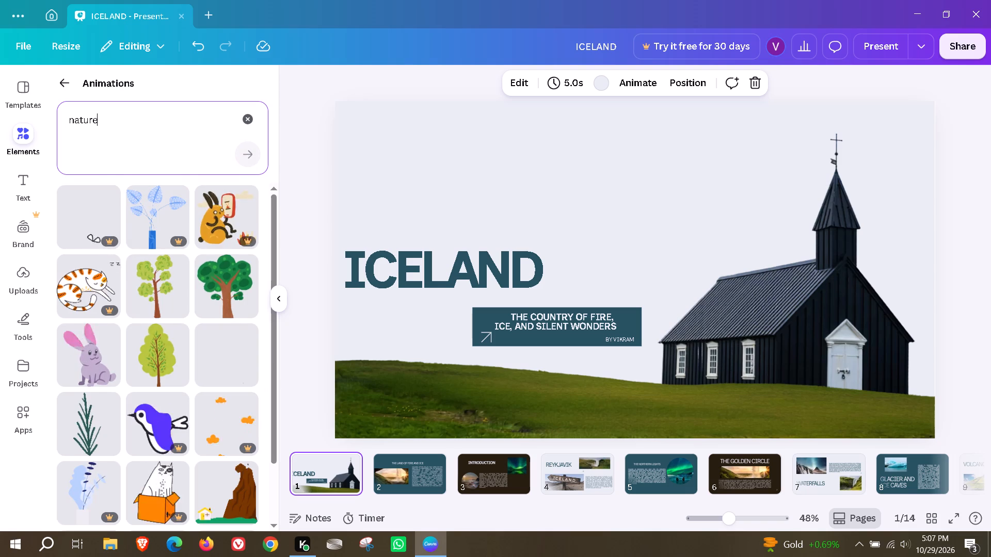
drag(142, 286, 146, 286)
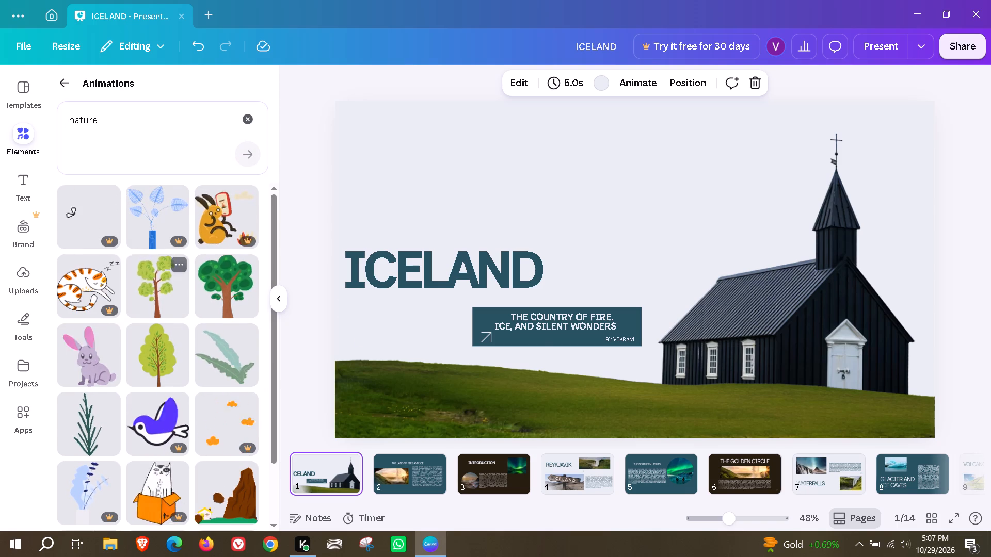
drag(146, 286, 462, 199)
drag(630, 169, 531, 351)
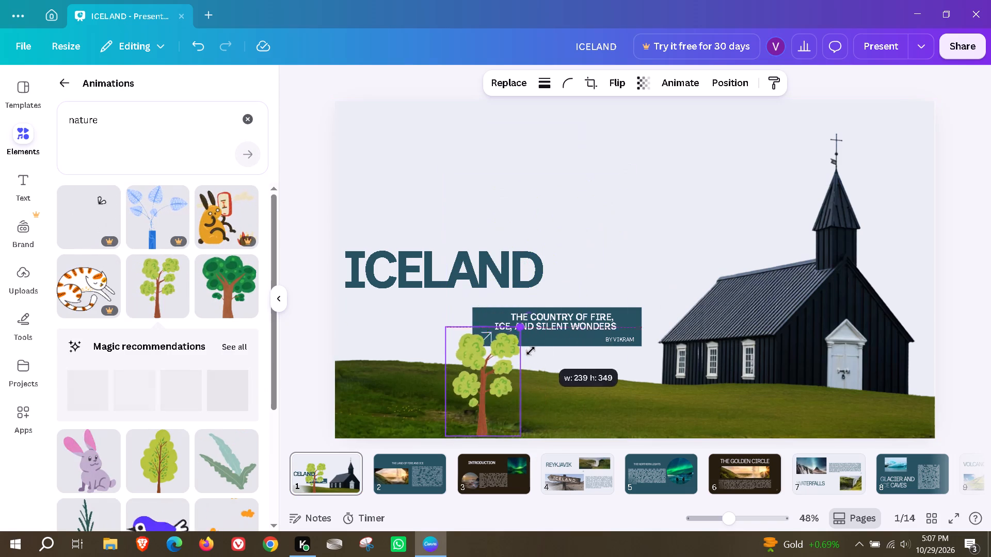
drag(531, 351, 521, 359)
drag(489, 413, 714, 412)
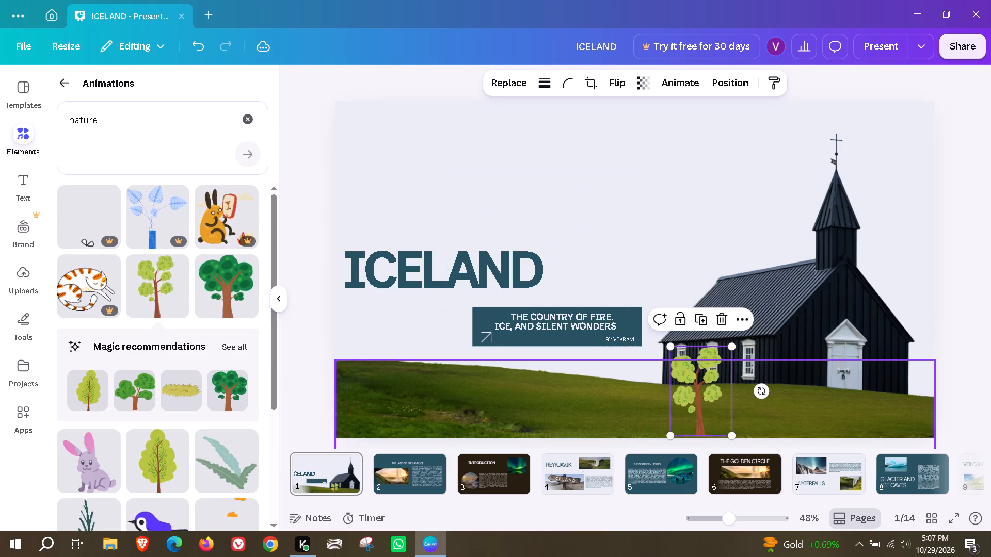
click(790, 419)
On page 2, reduce the heading "THE LAND OF FIRE AND ICE" to size 41 and recentre it above the content.
click(425, 478)
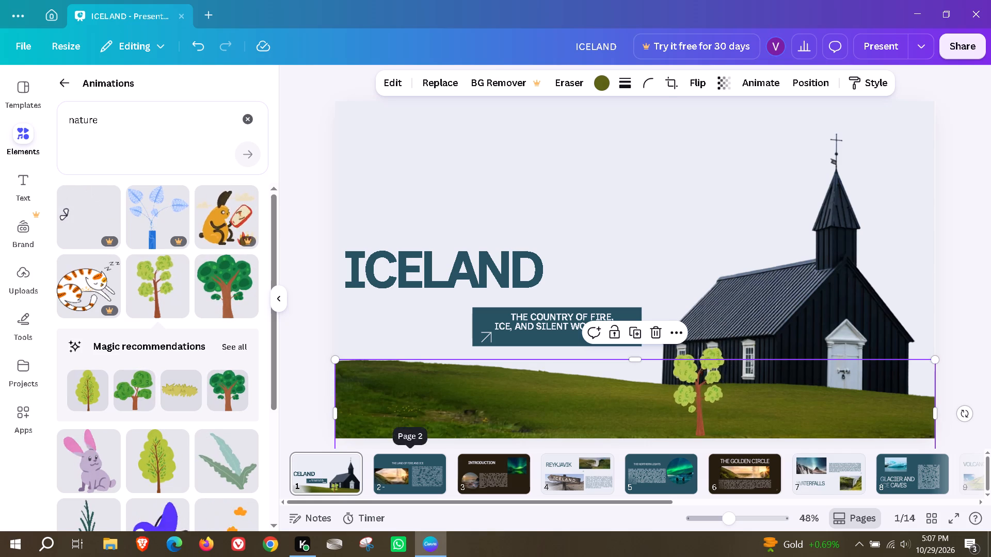
click(662, 187)
drag(759, 196, 750, 196)
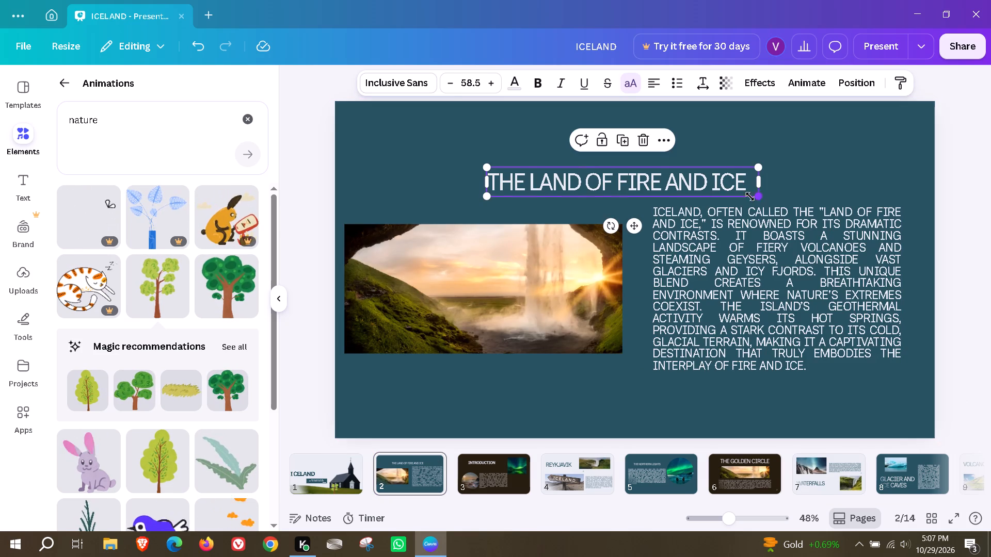
drag(750, 196, 678, 186)
drag(608, 174, 645, 190)
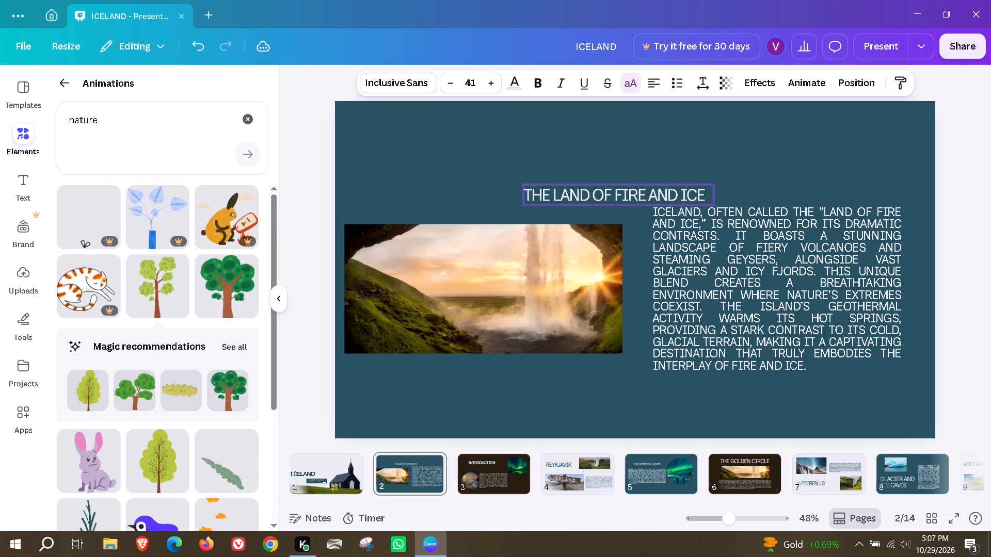
drag(645, 190, 647, 179)
Reduce page 2's paragraph to size 25.9, widen its text box, and lower the heading closer to the waterfall photo.
click(732, 293)
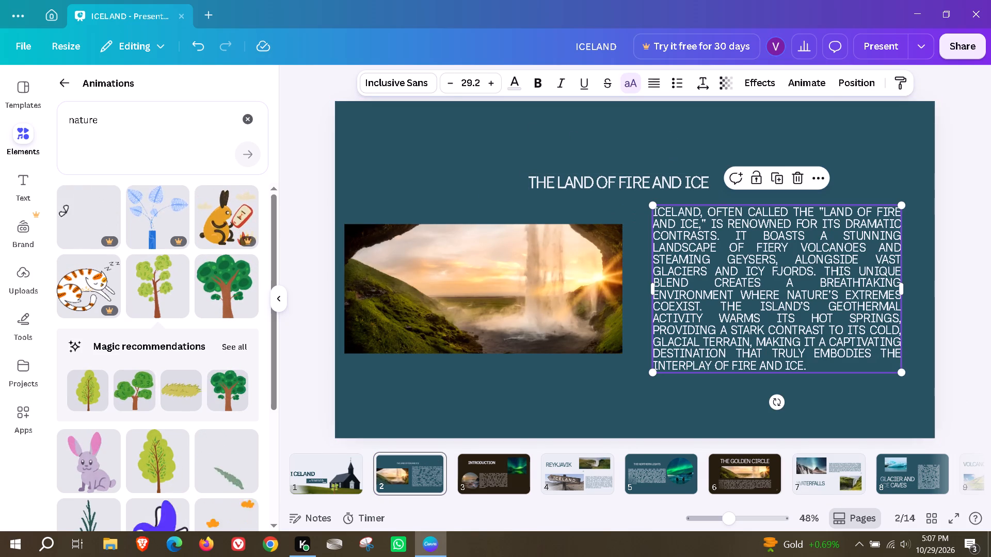
drag(902, 370, 873, 353)
drag(808, 320, 812, 330)
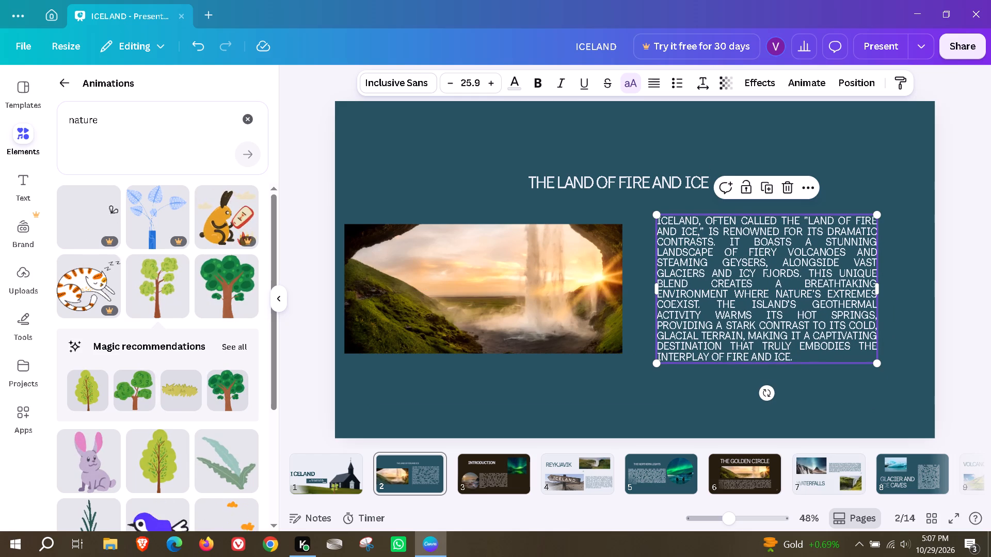
drag(880, 291, 907, 293)
drag(803, 274, 803, 283)
drag(686, 175, 690, 190)
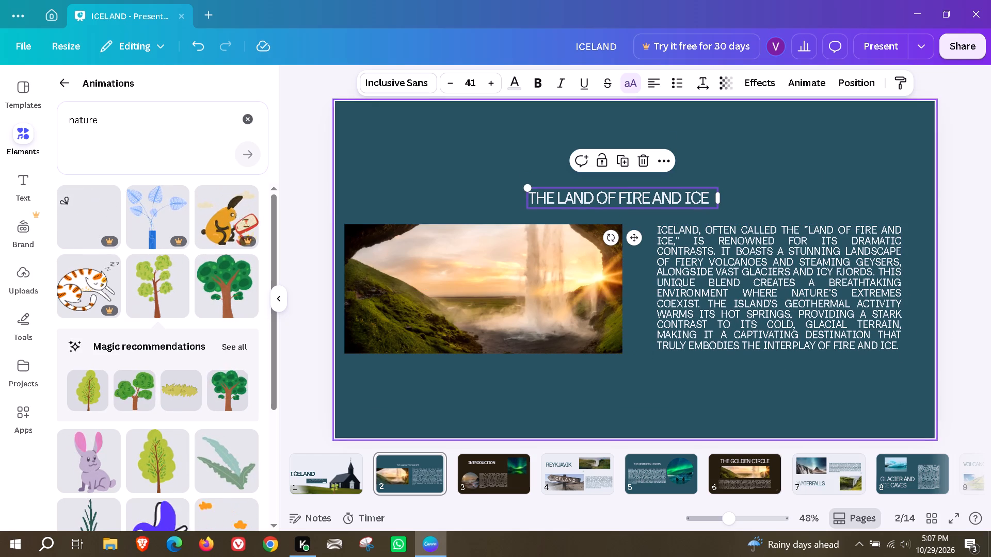
Add the animated purple rabbit to page 2, shrunk to sit on the upper left corner of the waterfall photo.
scroll(164, 401, down, 2)
drag(104, 343, 479, 202)
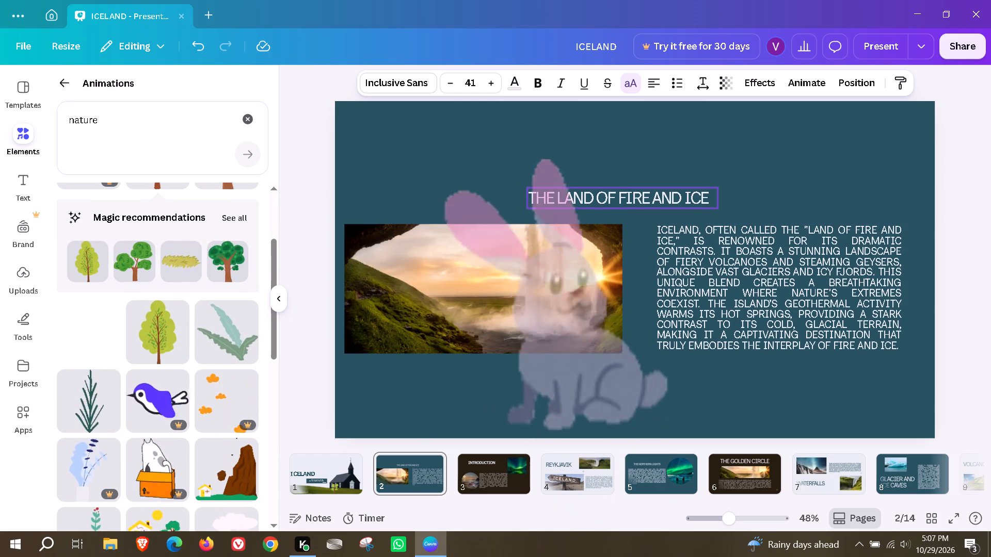
drag(479, 202, 473, 194)
drag(660, 153, 519, 403)
drag(447, 404, 375, 202)
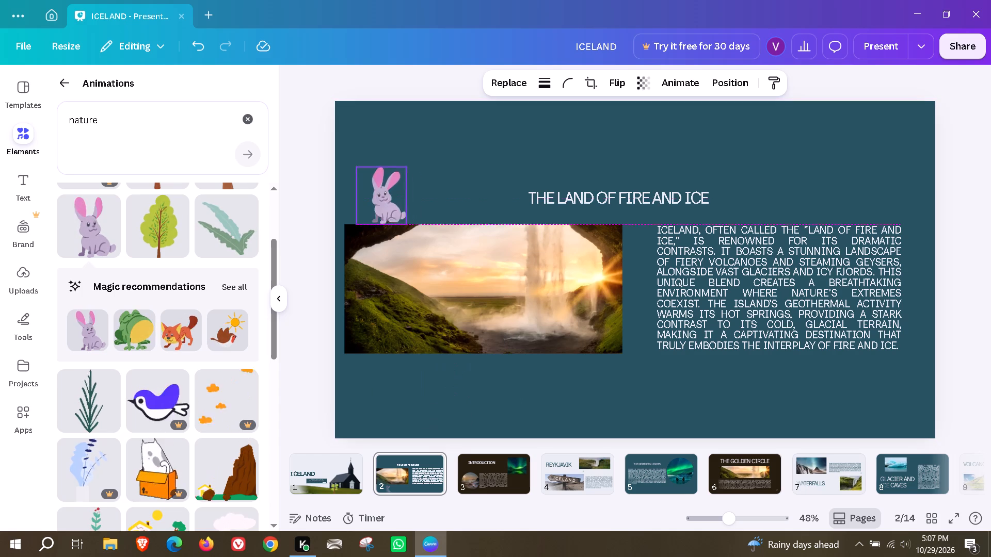
drag(375, 202, 371, 211)
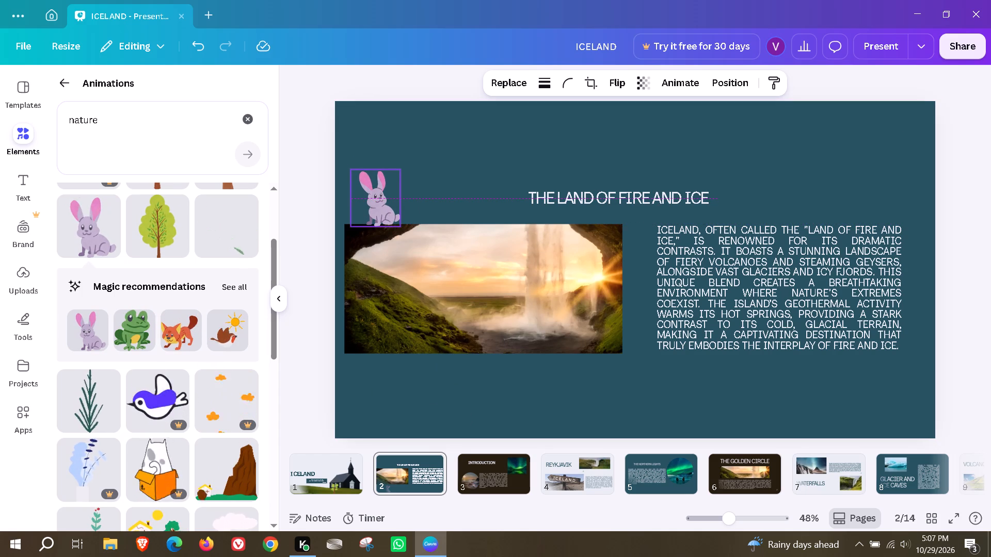
drag(371, 211, 370, 209)
click(562, 405)
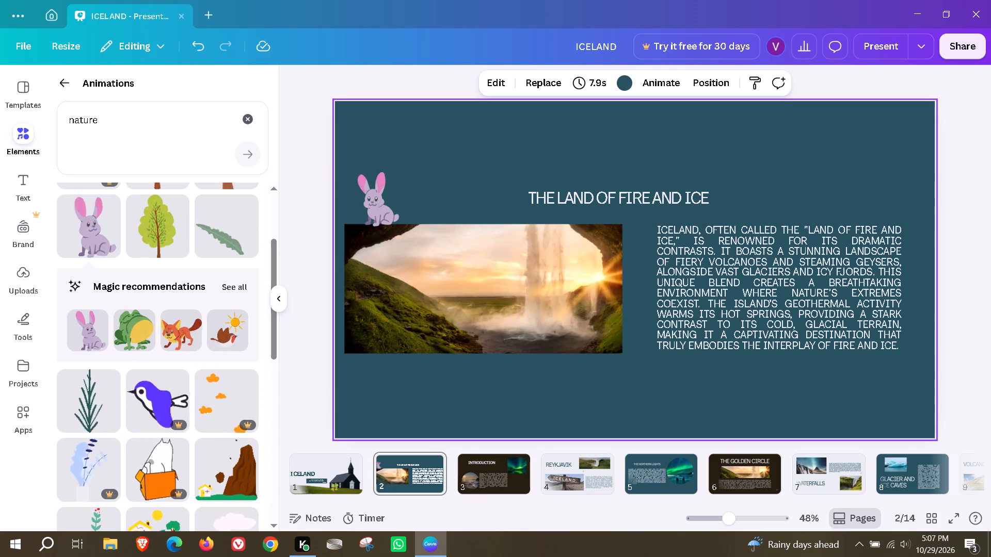
On page 3, reduce the "INTRODUCTION" heading to size 51.8 and move it toward the page's upper left.
click(471, 479)
click(599, 174)
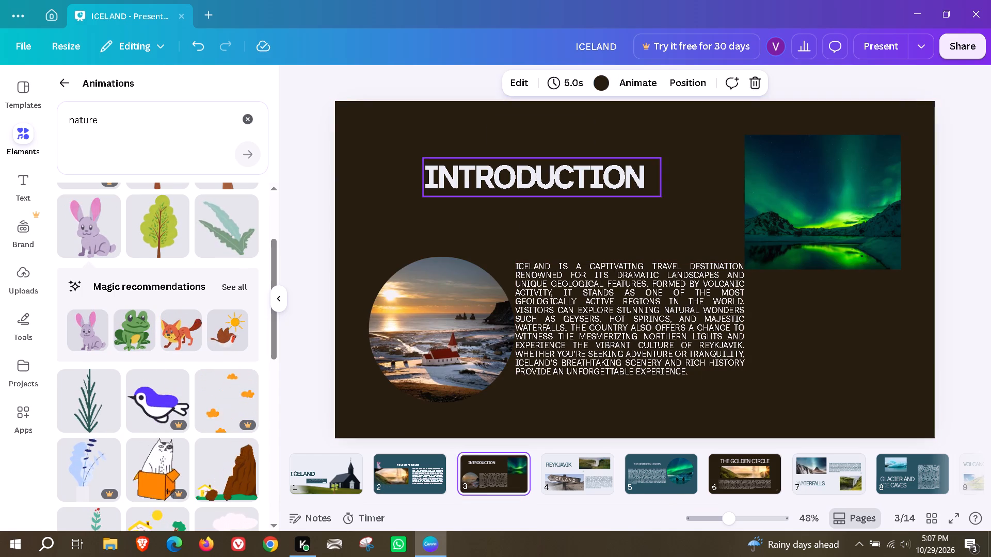
drag(661, 200, 578, 204)
drag(510, 177, 460, 166)
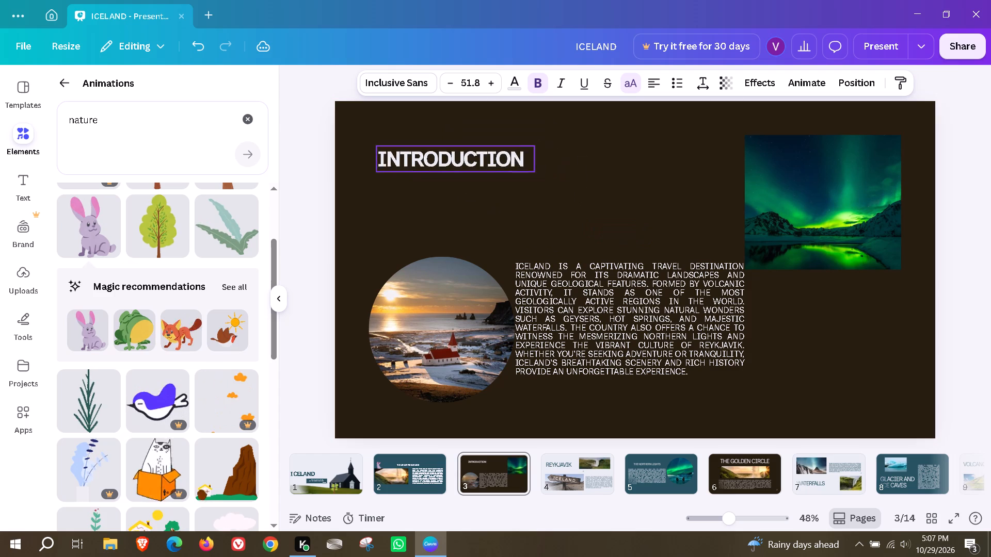
drag(460, 166, 454, 161)
Rearrange page 3 with the paragraph below the heading on the left and the circular church photo below the aurora photo.
drag(601, 348, 455, 302)
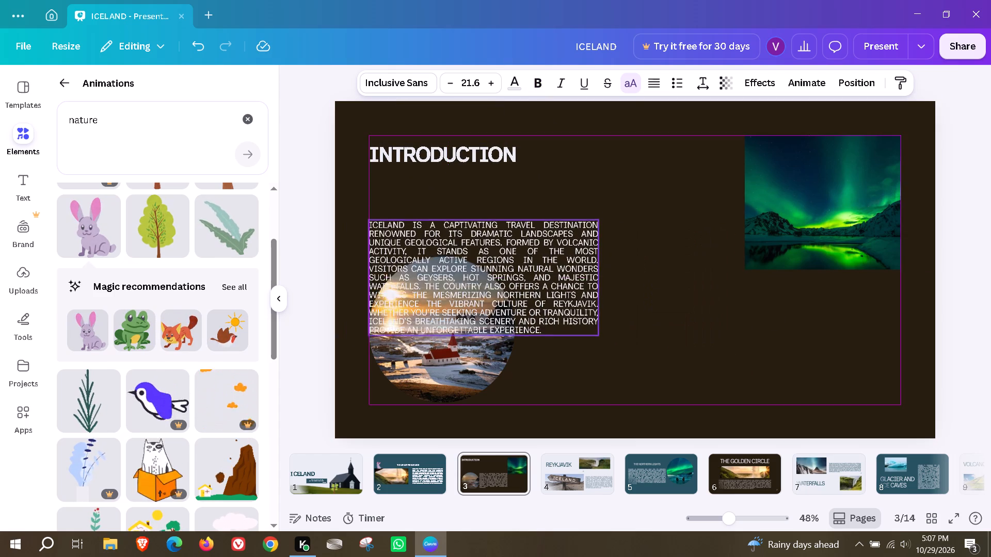
drag(455, 302, 452, 269)
drag(444, 373, 751, 372)
drag(525, 267, 505, 294)
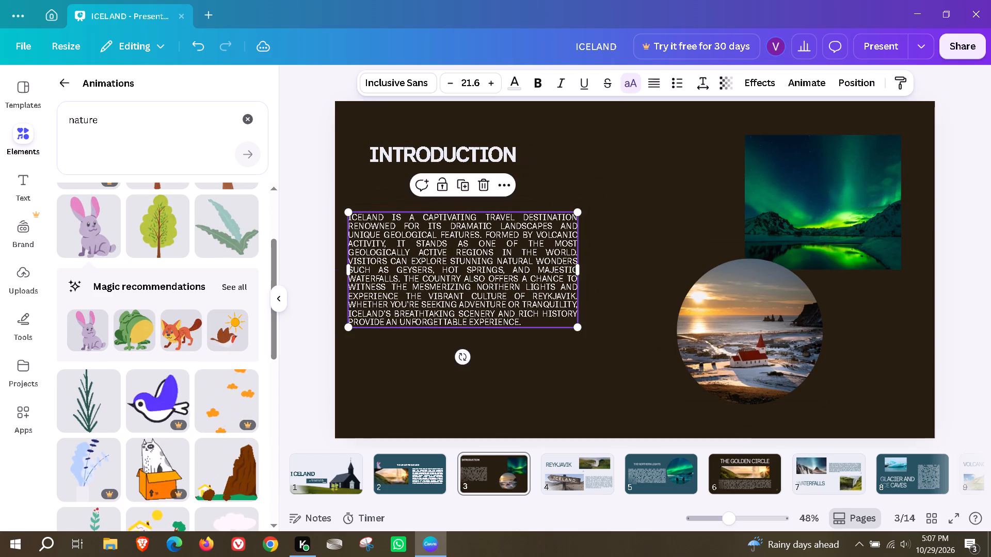
drag(501, 162, 516, 185)
Enlarge page 3's introduction paragraph to size 24.4 and widen its text box toward the circular photo.
click(536, 271)
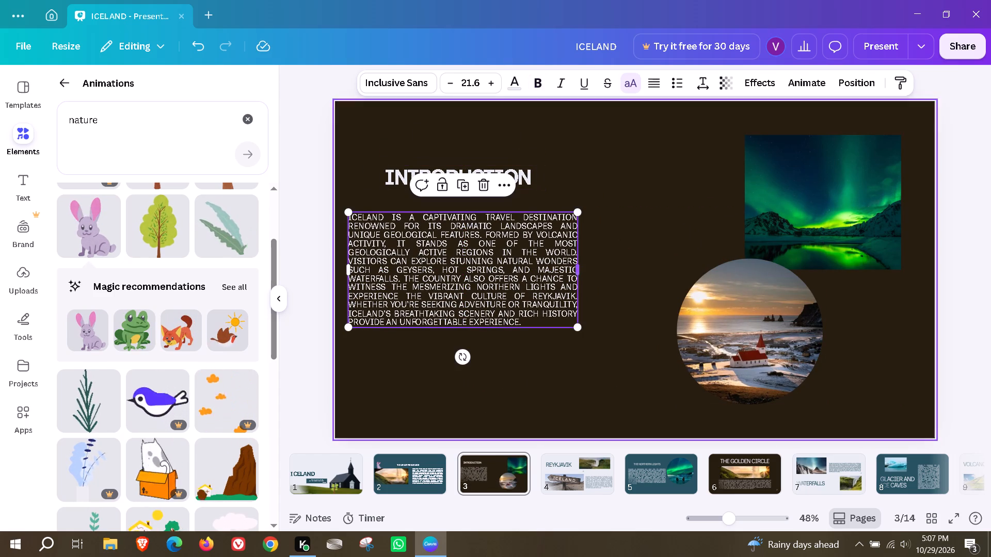
drag(579, 326, 598, 361)
drag(608, 280, 631, 290)
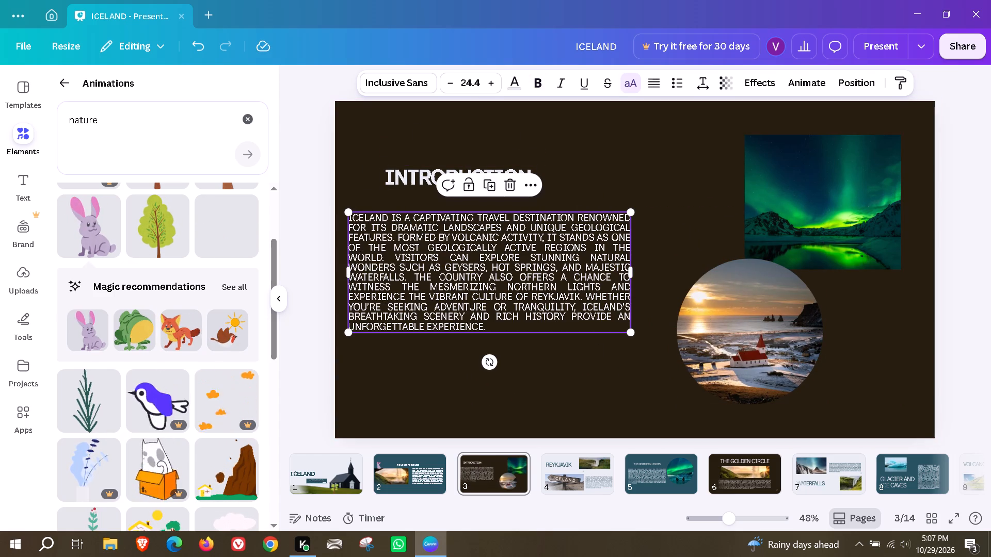
Overlap the circular photo with the aurora photo's lower left corner, and lower page 3's paragraph and heading to sit beside it.
drag(740, 333, 729, 305)
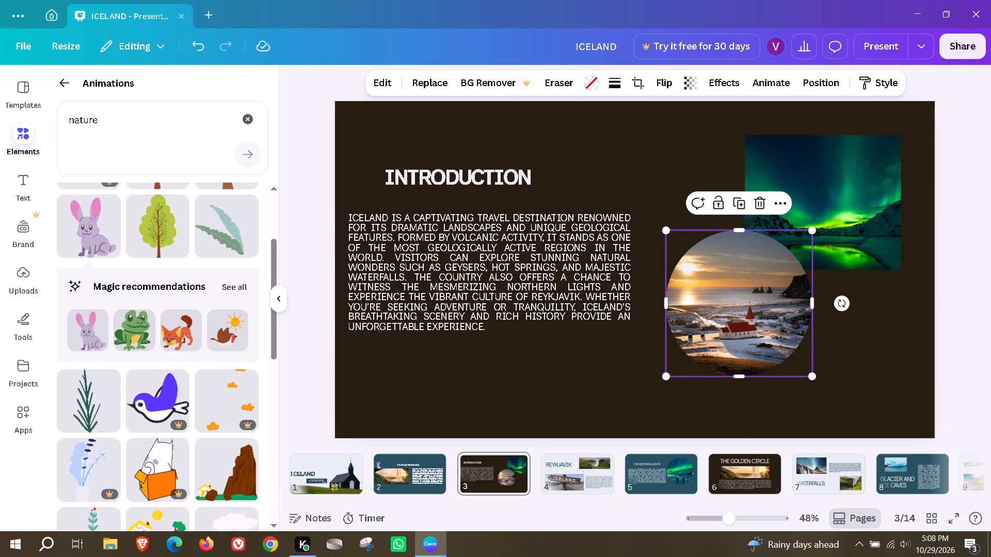
click(872, 348)
drag(538, 300, 549, 324)
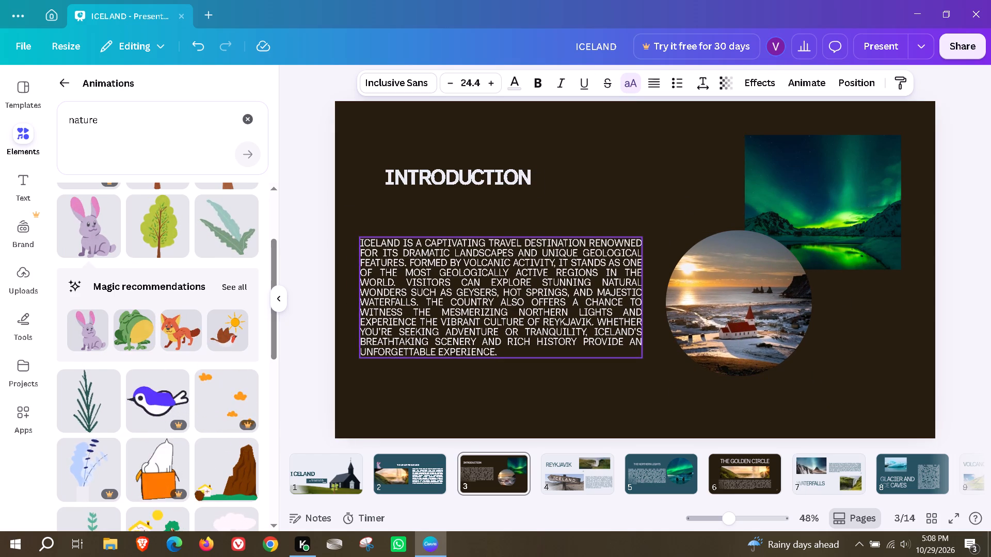
drag(549, 324, 546, 328)
drag(501, 168, 521, 198)
Add the animated dark-green sprig to page 3, shrunk and placed above the paragraph's right end, beside the heading.
scroll(176, 391, down, 1)
drag(105, 339, 553, 250)
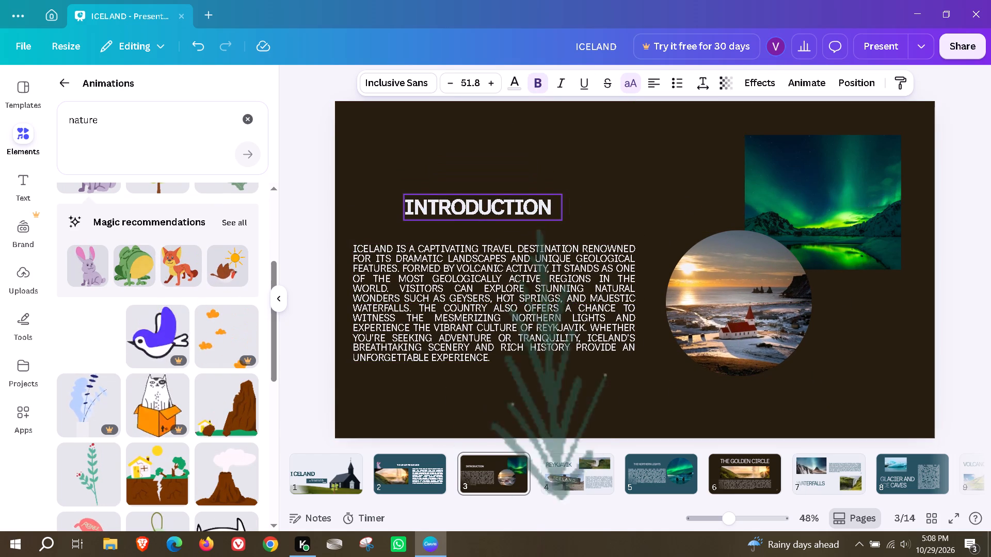
drag(553, 250, 590, 135)
drag(673, 104, 594, 325)
drag(563, 365, 663, 211)
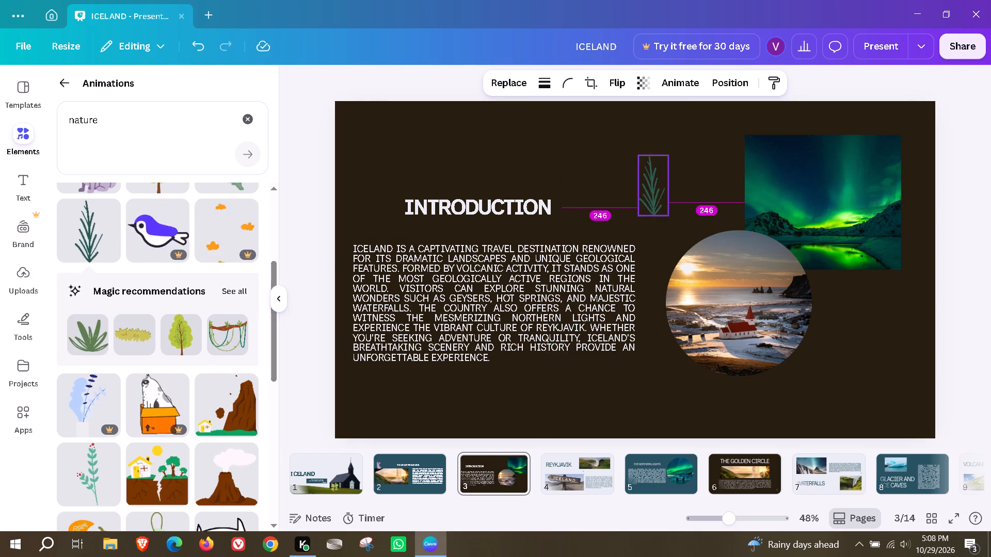
drag(663, 211, 637, 231)
click(674, 212)
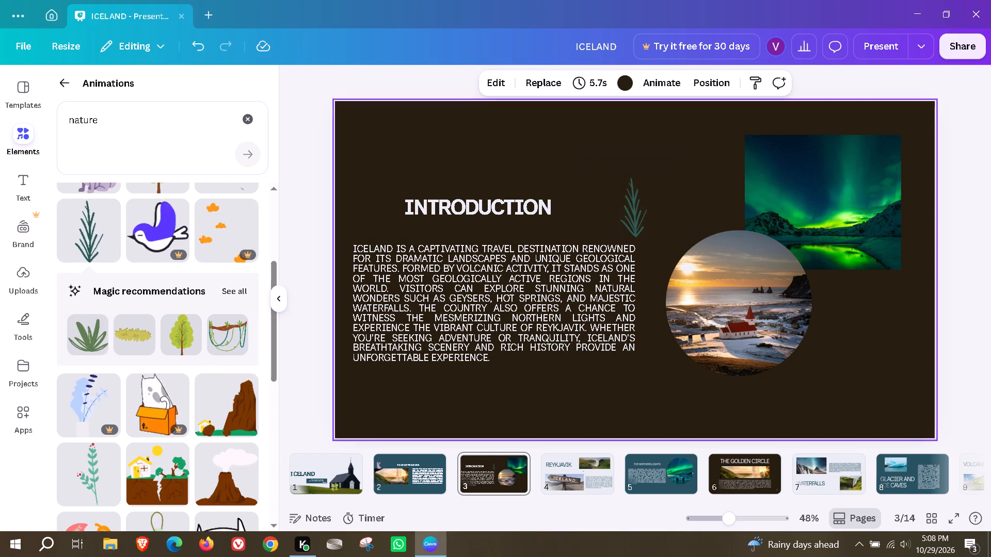
On page 4, shrink the "REYKJAVIK" heading to about half its size and centre it above the signpost photo.
scroll(768, 494, down, 1)
click(515, 478)
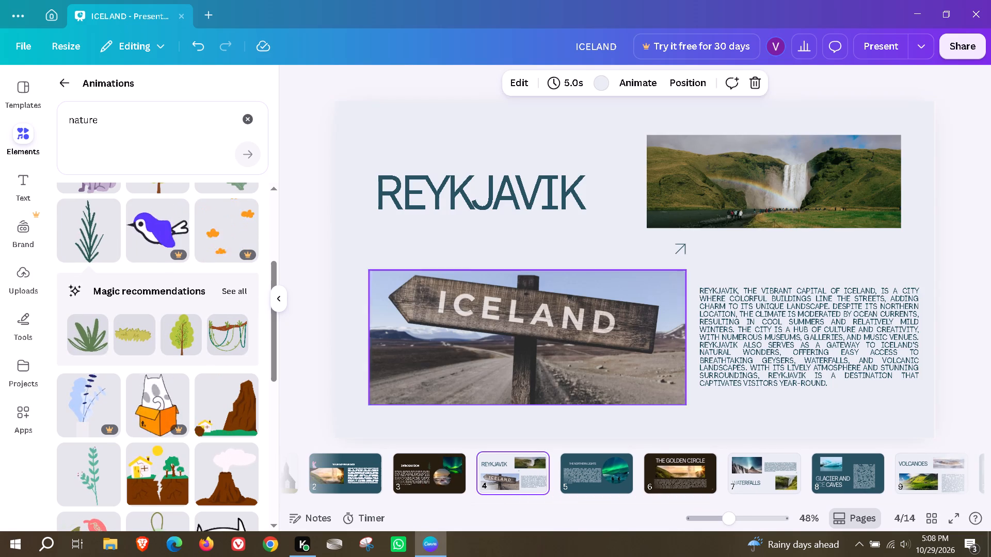
click(502, 193)
click(586, 220)
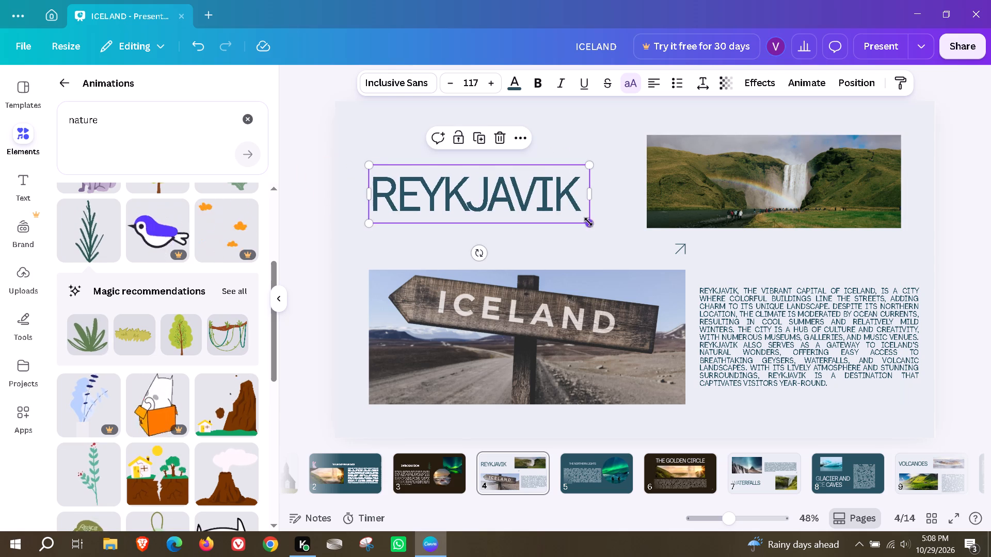
drag(588, 222, 475, 194)
drag(443, 184, 521, 196)
Enlarge page 4's Reykjavik paragraph to size 20.4, narrow its text box slightly, and raise it beside the signpost photo.
click(743, 325)
drag(918, 388, 922, 397)
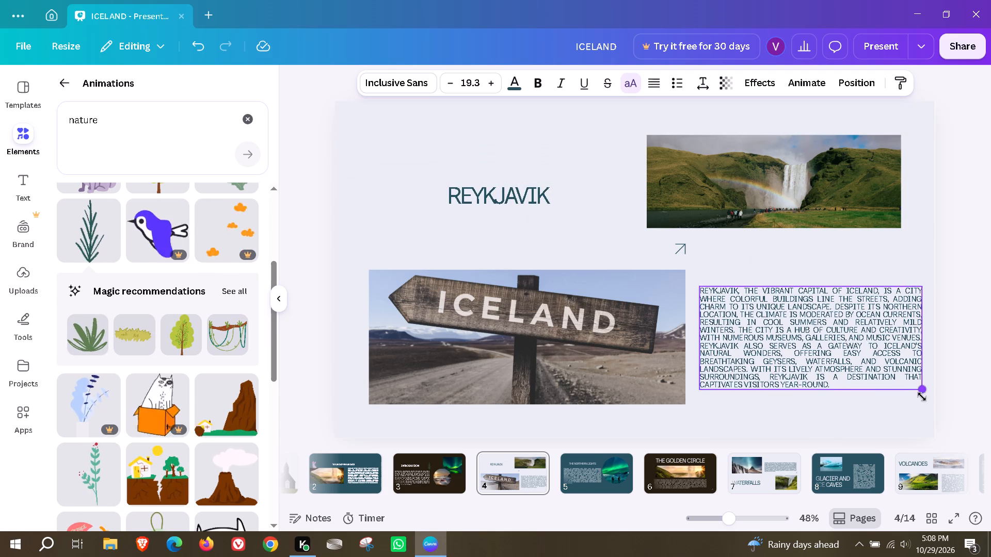
drag(922, 397, 929, 408)
drag(936, 347, 918, 346)
drag(875, 347, 874, 347)
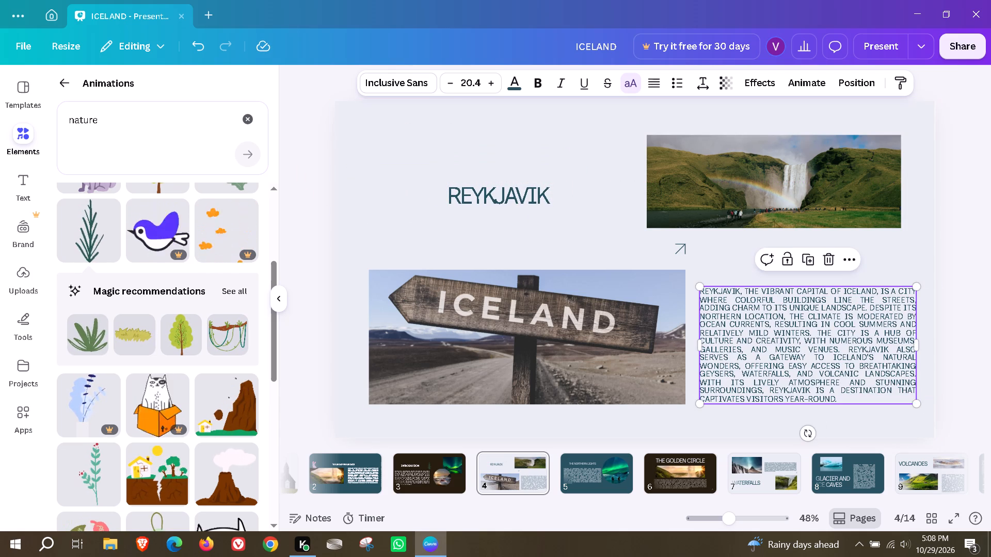
drag(874, 347, 878, 338)
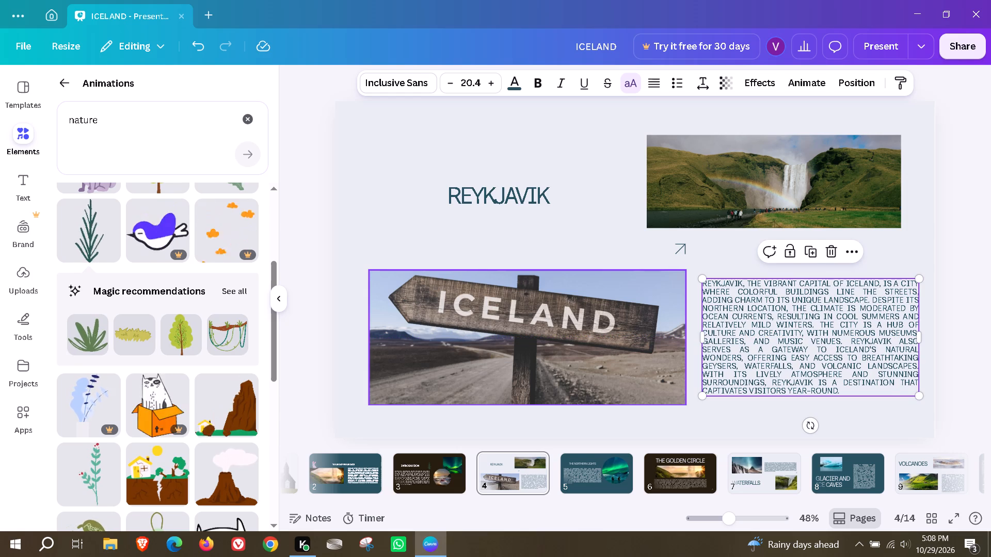
Delete the small diagonal arrow between page 4's waterfall photo and paragraph.
click(684, 254)
click(702, 224)
Move page 4's signpost photo left, align its bottom edge with the paragraph, and narrow it from its right side.
drag(580, 355, 572, 350)
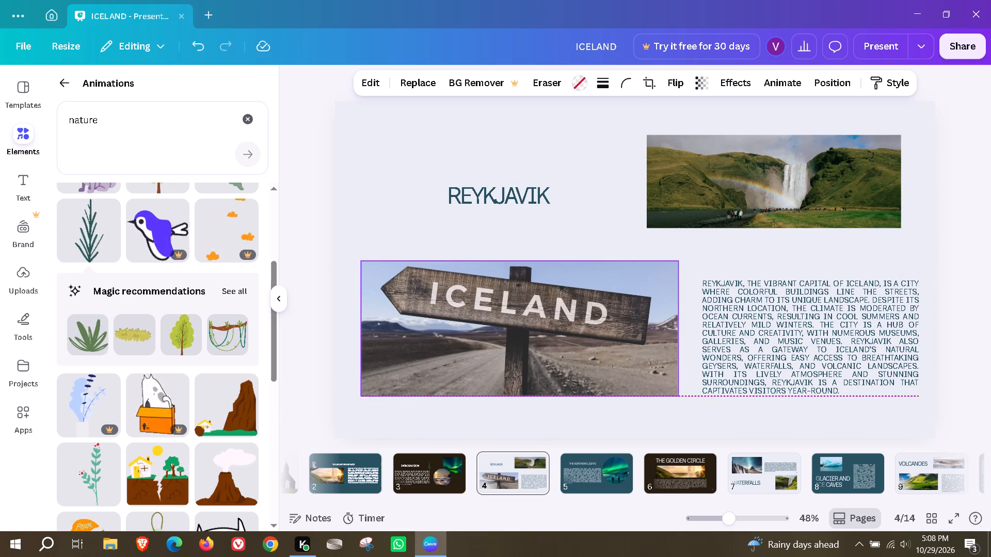
drag(572, 350, 557, 349)
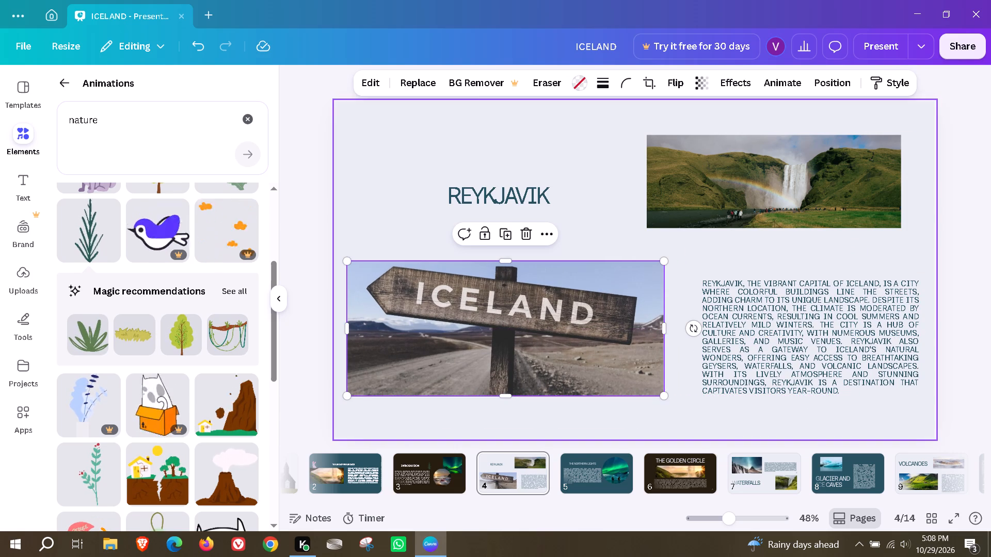
click(671, 332)
click(662, 331)
drag(666, 331, 642, 331)
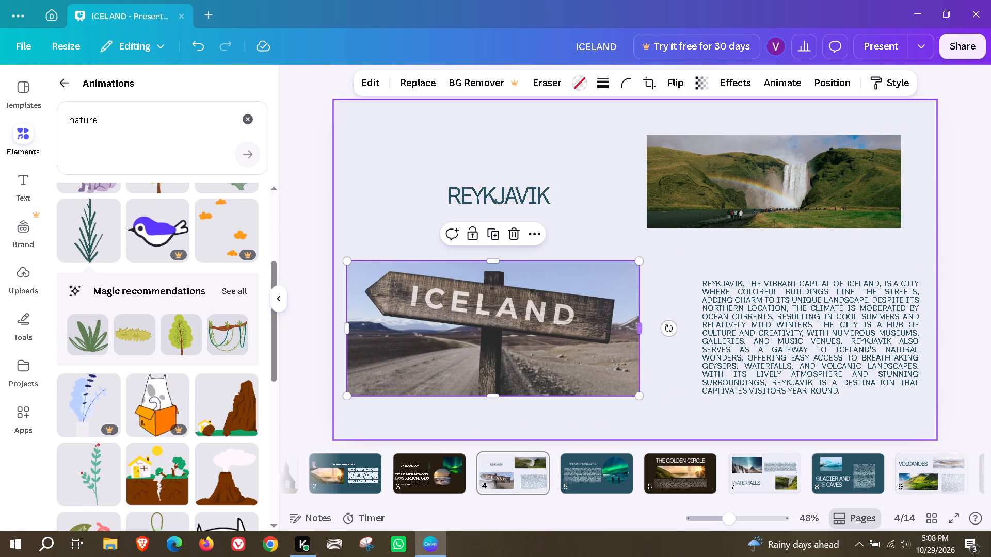
Add the animated green tree to page 4, shrink it to a small size, and stand it on the signpost photo's top-right corner.
click(668, 371)
scroll(146, 374, down, 1)
drag(188, 277, 225, 290)
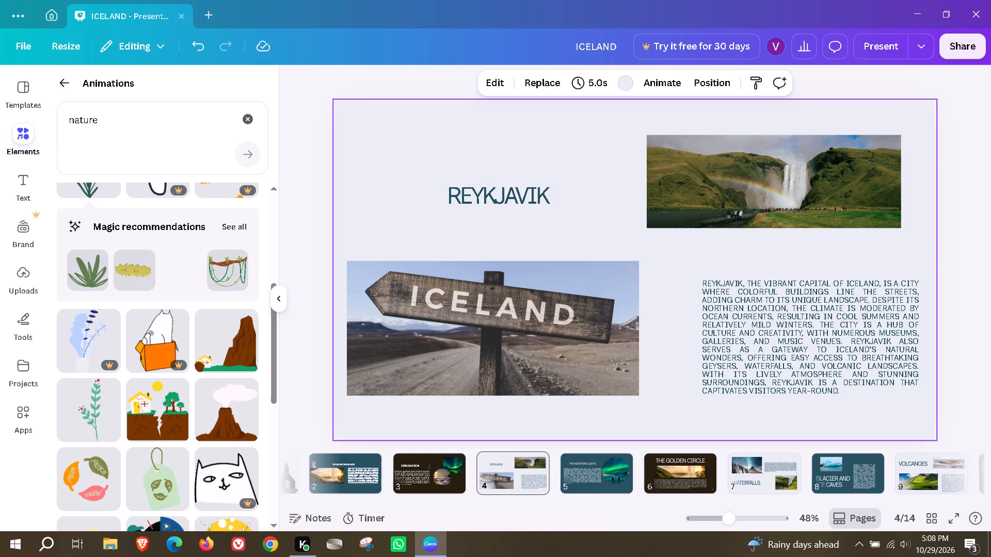
drag(225, 290, 497, 204)
drag(638, 177, 545, 399)
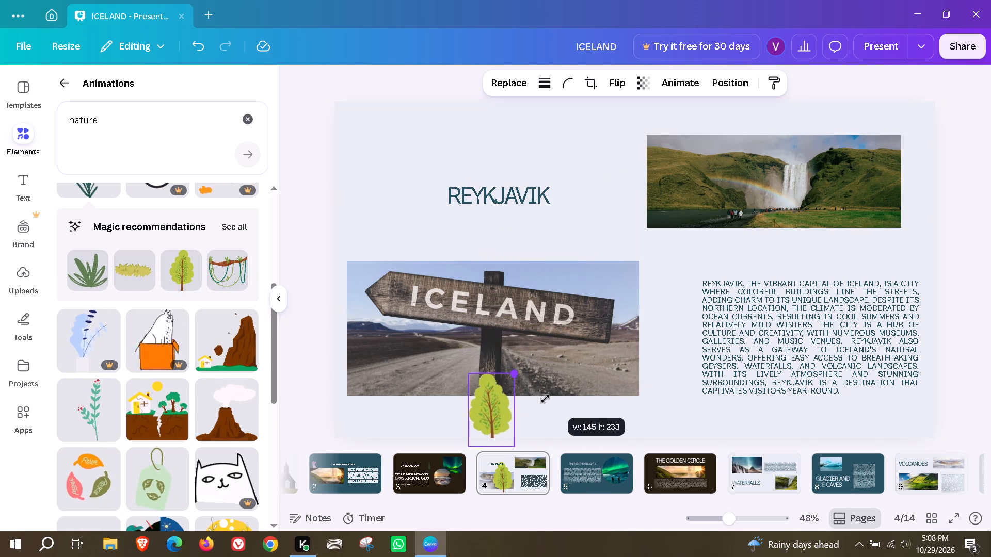
drag(545, 399, 521, 403)
drag(485, 418, 663, 331)
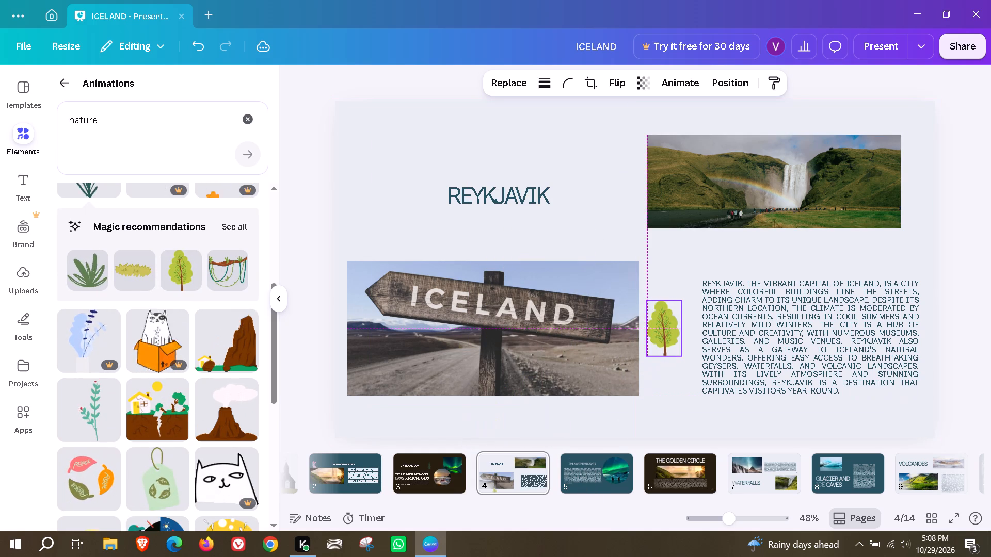
drag(663, 331, 626, 236)
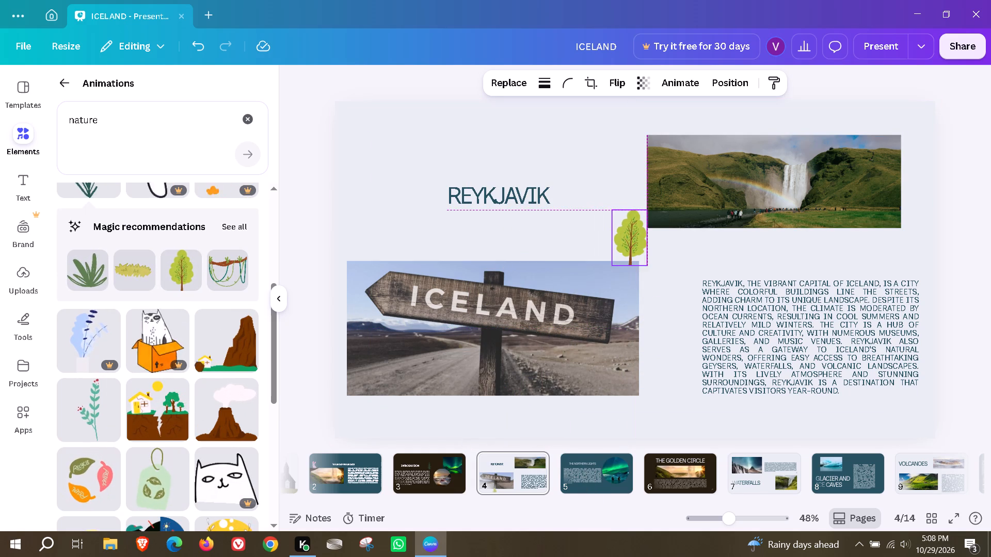
drag(626, 236, 616, 233)
click(686, 283)
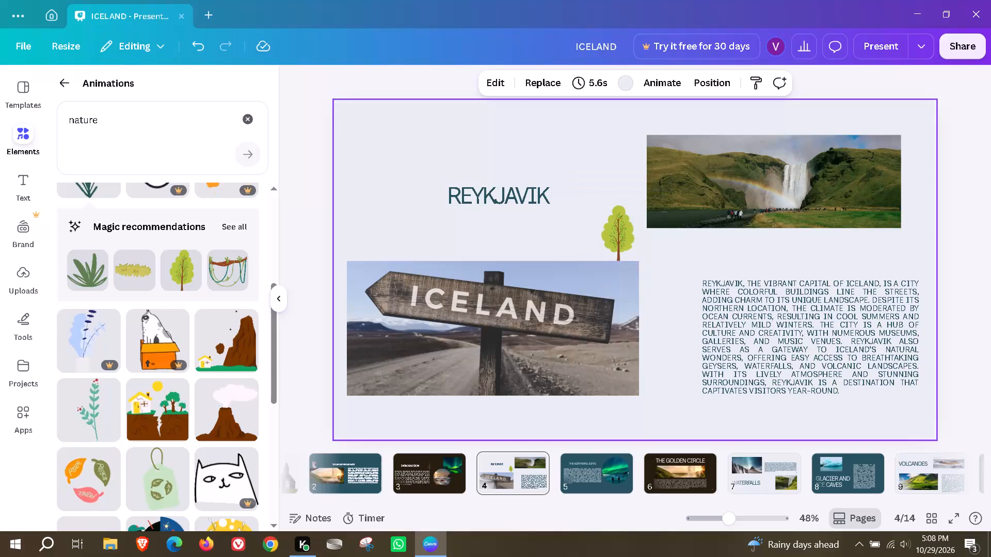
On page 5, shrink "THE NORTHERN LIGHTS" heading to size 36.9 and centre it just above the paragraph.
click(605, 475)
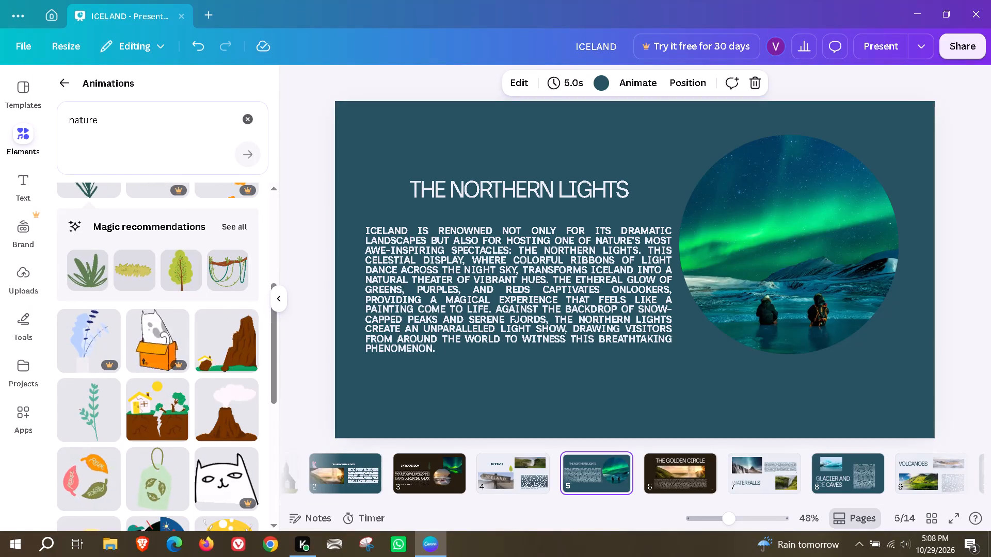
click(523, 270)
click(573, 199)
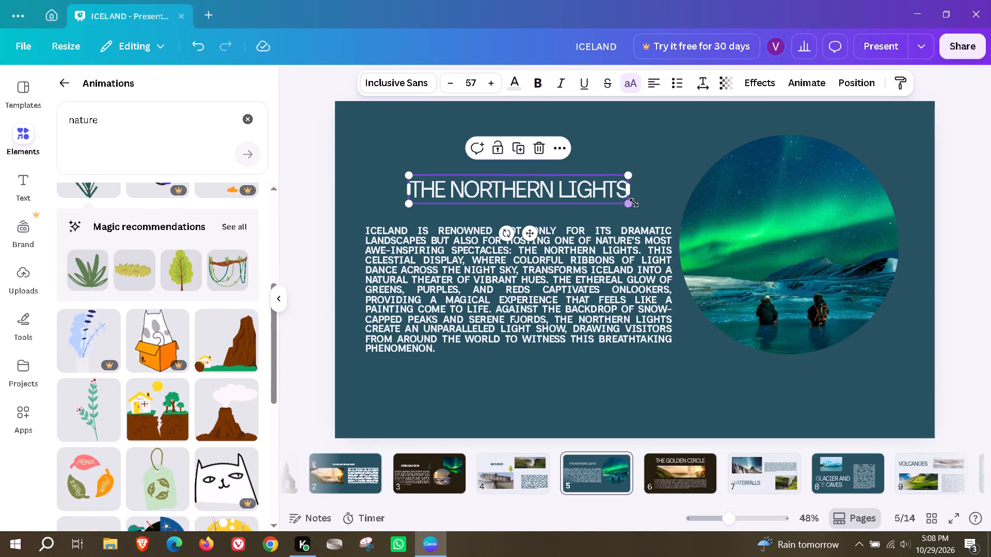
drag(634, 203, 556, 192)
drag(497, 172, 508, 180)
drag(515, 185, 535, 204)
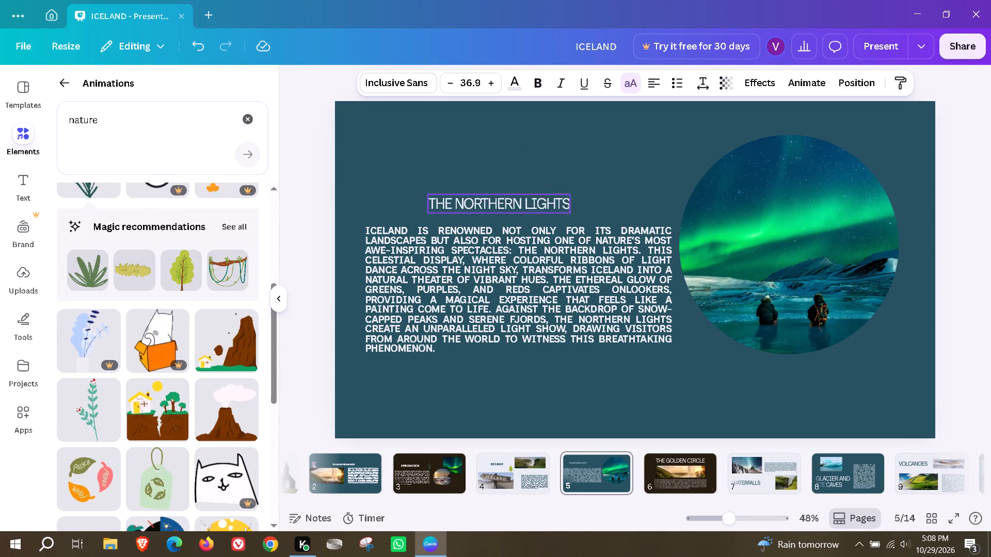
drag(535, 204, 542, 205)
click(545, 196)
drag(534, 204, 539, 205)
click(614, 196)
drag(515, 200, 526, 200)
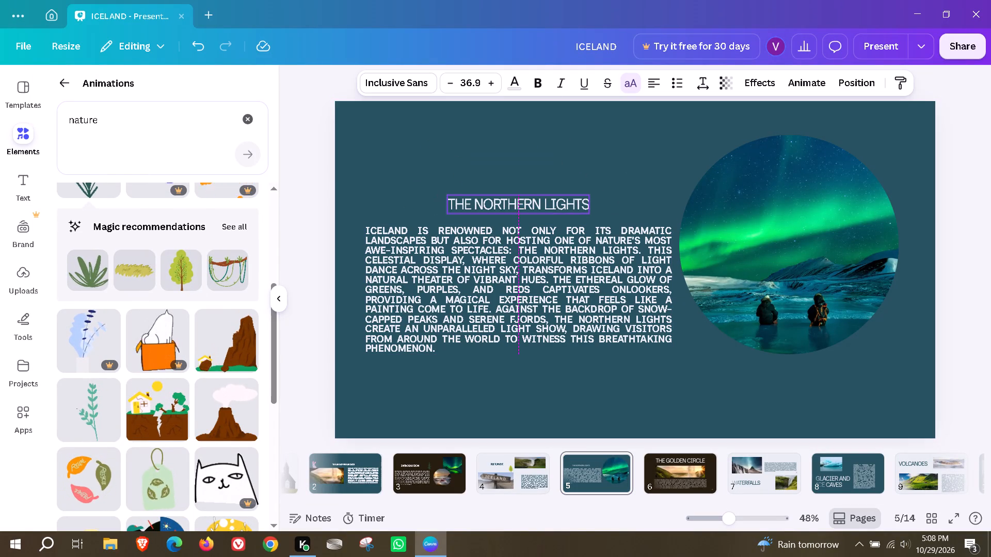
drag(526, 200, 527, 201)
Enlarge page 5's paragraph to size 25.4, narrow its text box to clear the aurora photo, and lower it slightly.
click(580, 306)
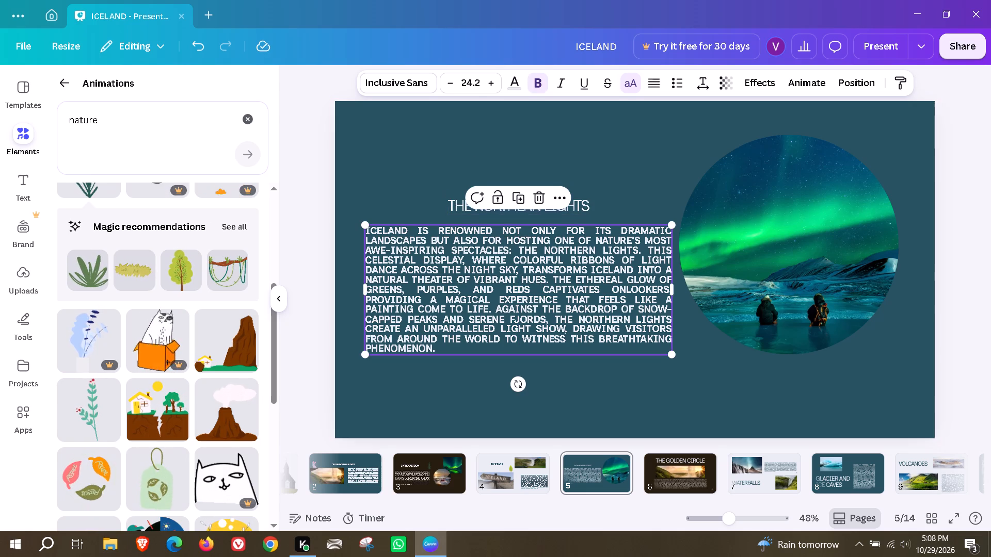
drag(364, 288, 363, 289)
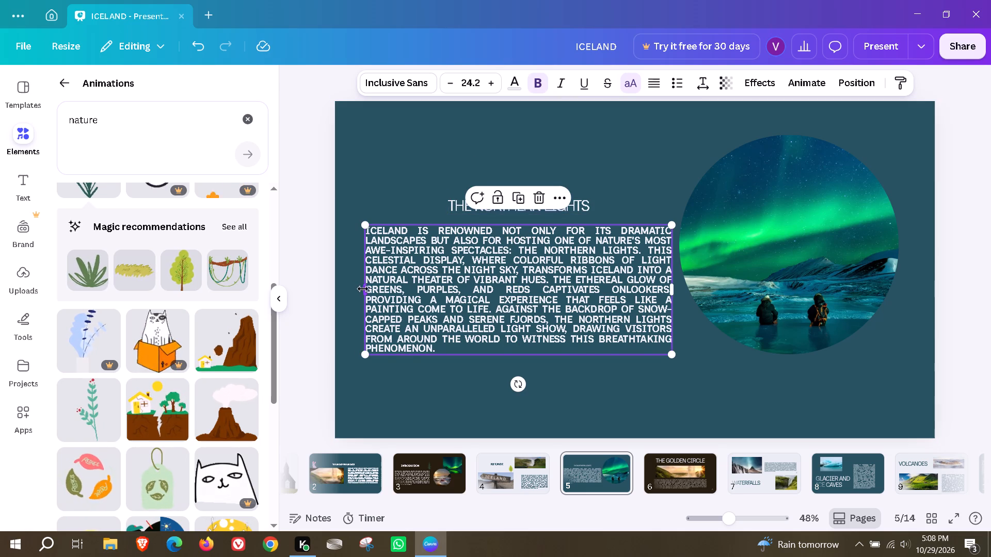
drag(363, 289, 353, 289)
drag(671, 348, 678, 380)
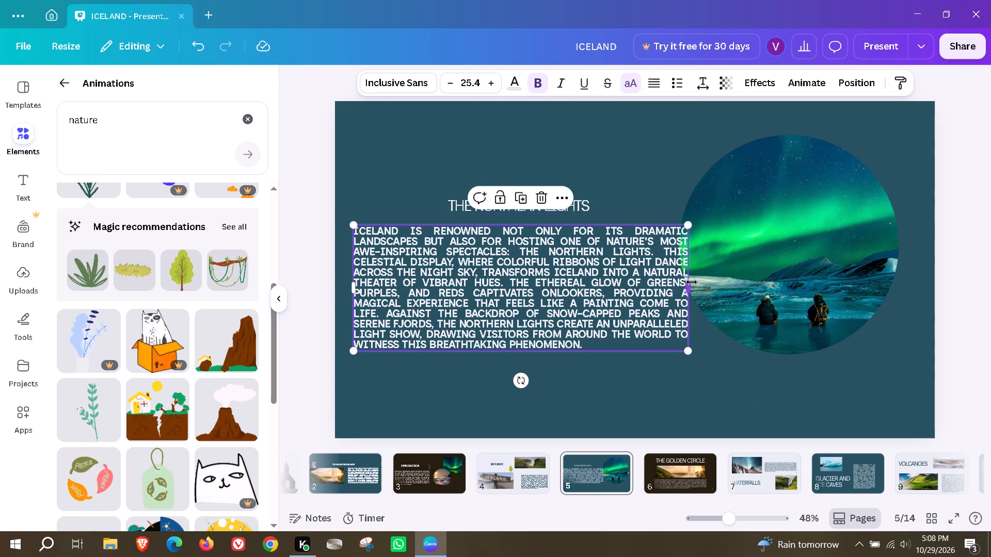
drag(692, 282, 660, 298)
drag(536, 303, 550, 324)
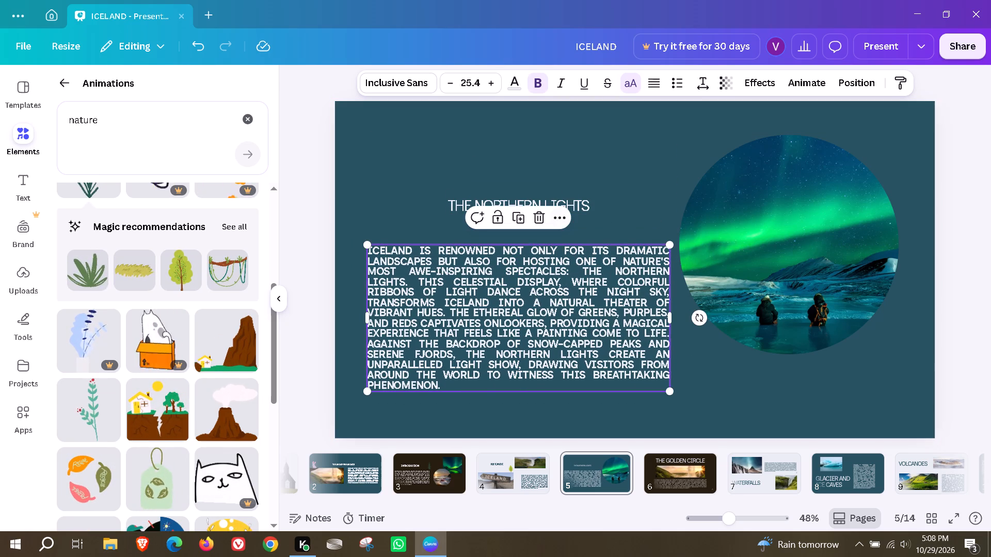
Lower page 5's heading closer to the paragraph and move the round aurora photo down beside the text.
drag(573, 200, 575, 216)
drag(787, 252, 802, 299)
Search animations for "northern lights", add the disco ball to page 5, shrink it, and place it above the heading's right end.
scroll(180, 379, down, 2)
scroll(188, 324, up, 5)
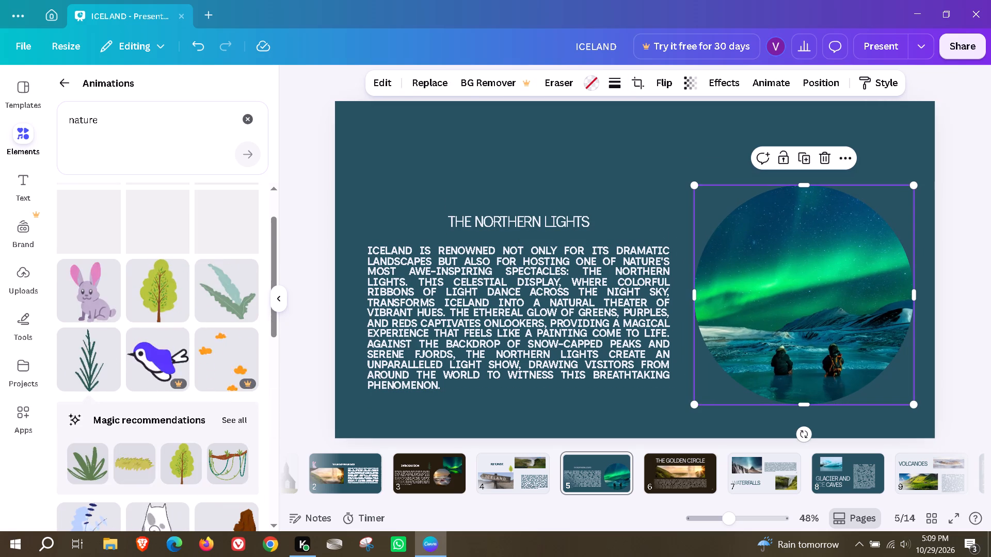
drag(120, 124, 60, 120)
text(northern lights)
key(Return)
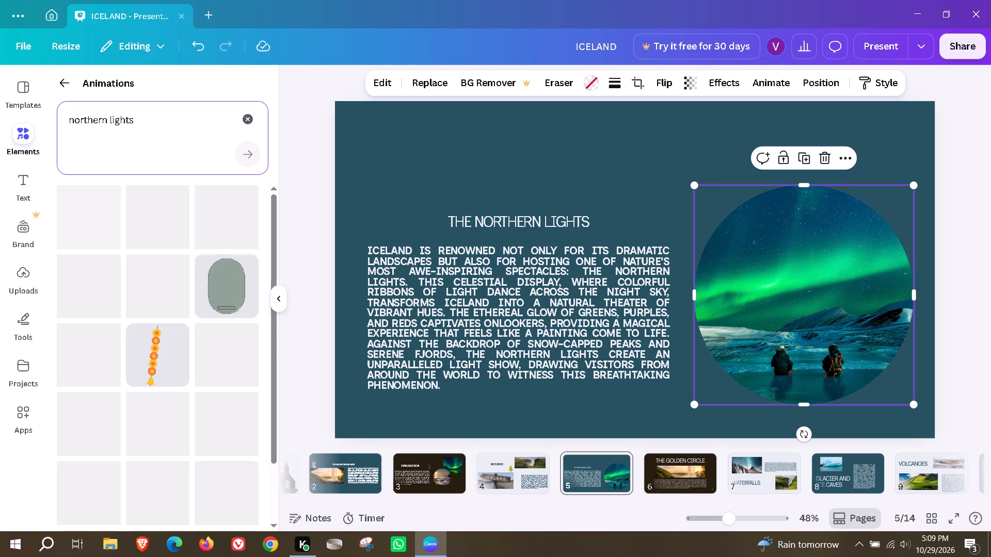
scroll(13, 391, down, 1)
scroll(172, 369, down, 1)
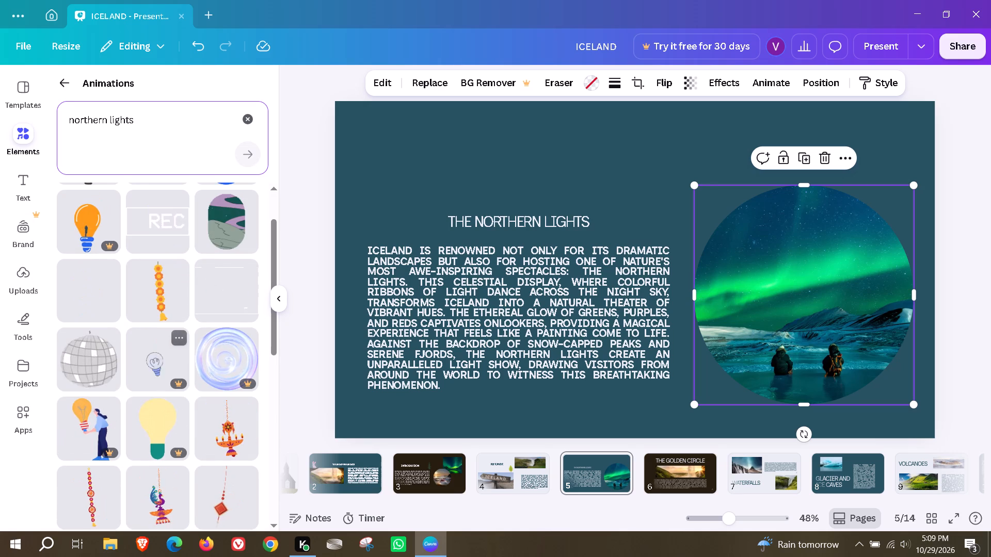
drag(101, 381, 492, 217)
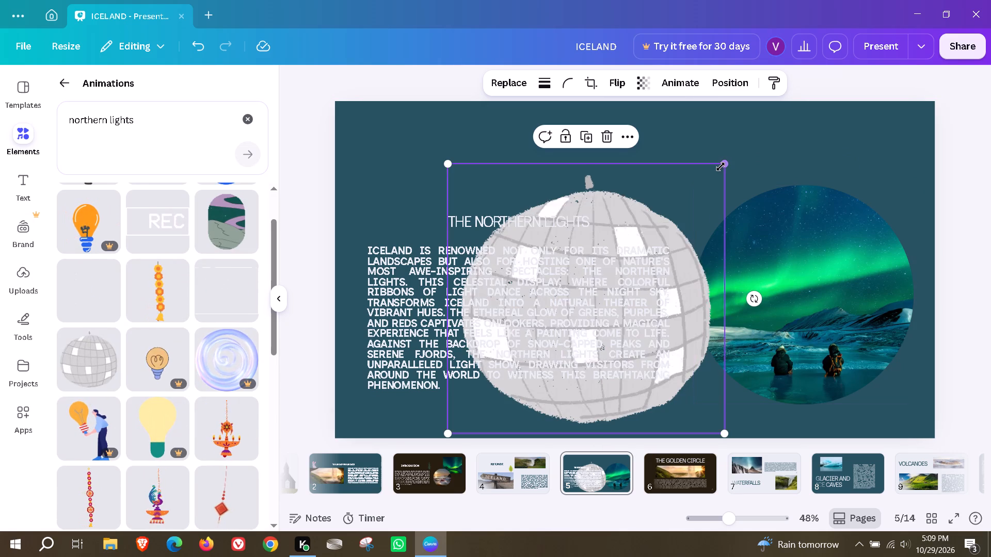
drag(721, 167, 566, 388)
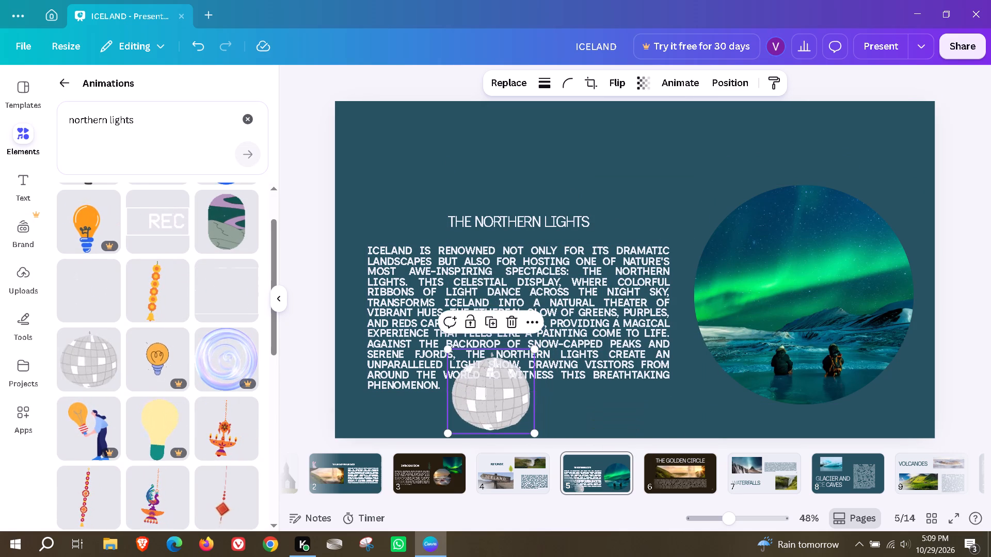
drag(496, 405, 556, 169)
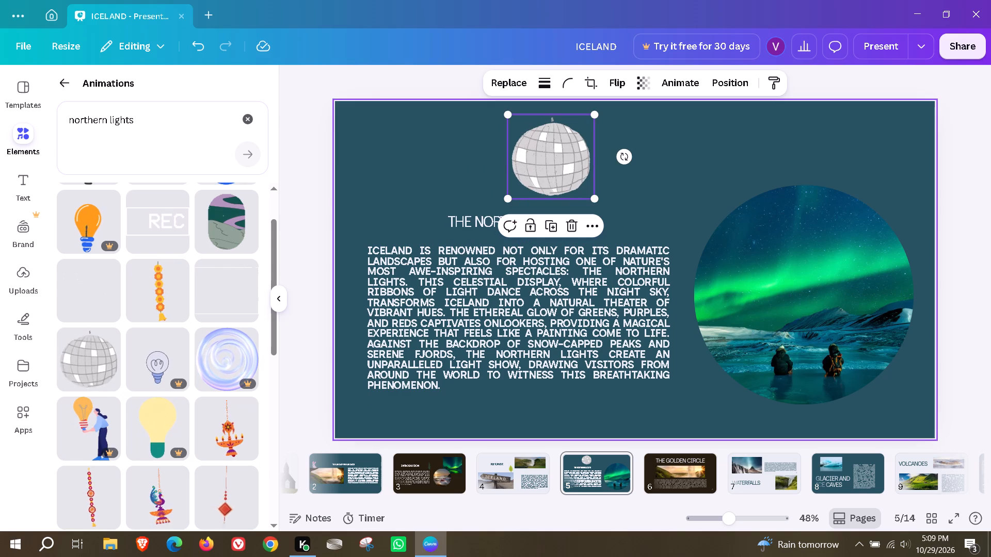
drag(593, 113, 570, 134)
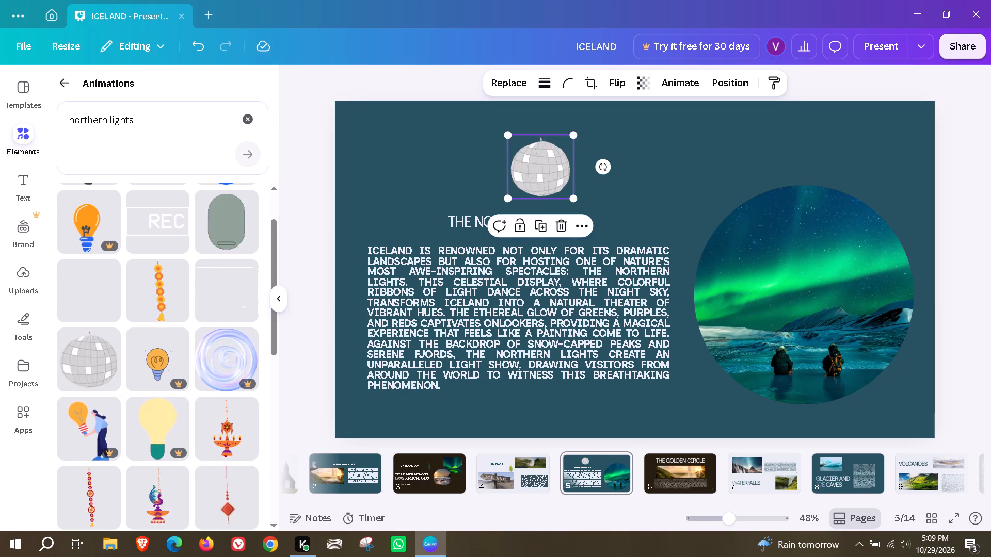
drag(550, 172, 606, 172)
click(700, 199)
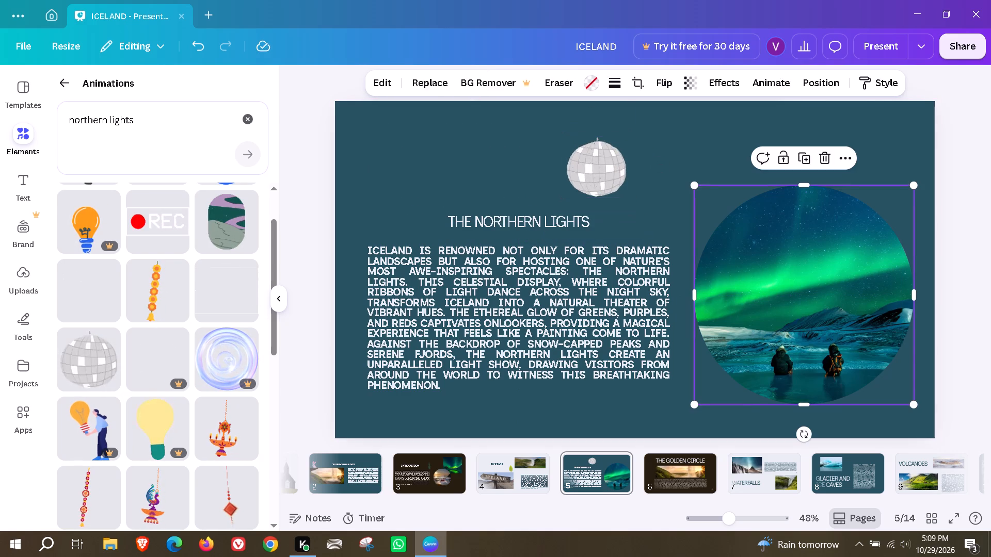
click(678, 218)
Search animations for "nature", add the leaf-bladed windmill to page 6, shrink it, and place it left of the landscape photo.
scroll(771, 479, down, 2)
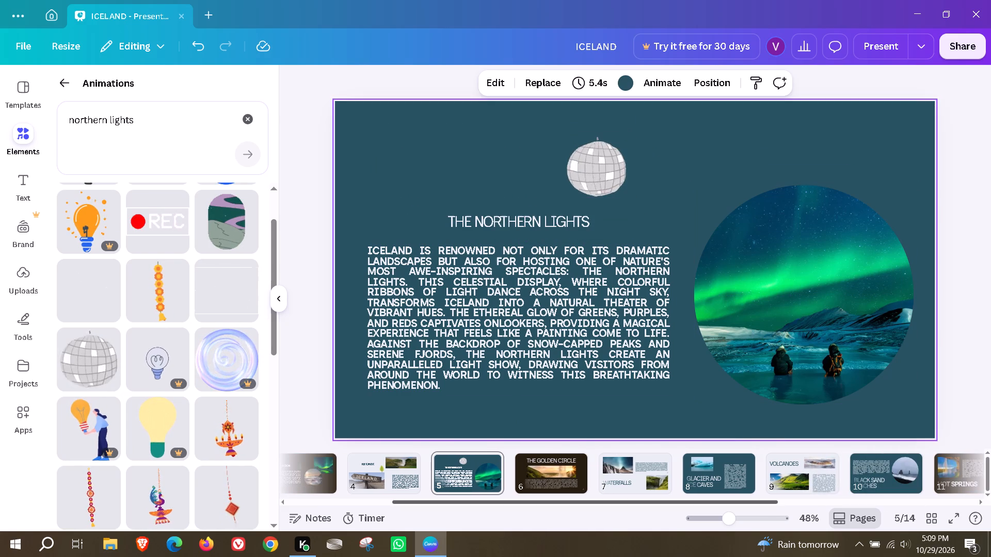
click(536, 480)
scroll(125, 368, down, 3)
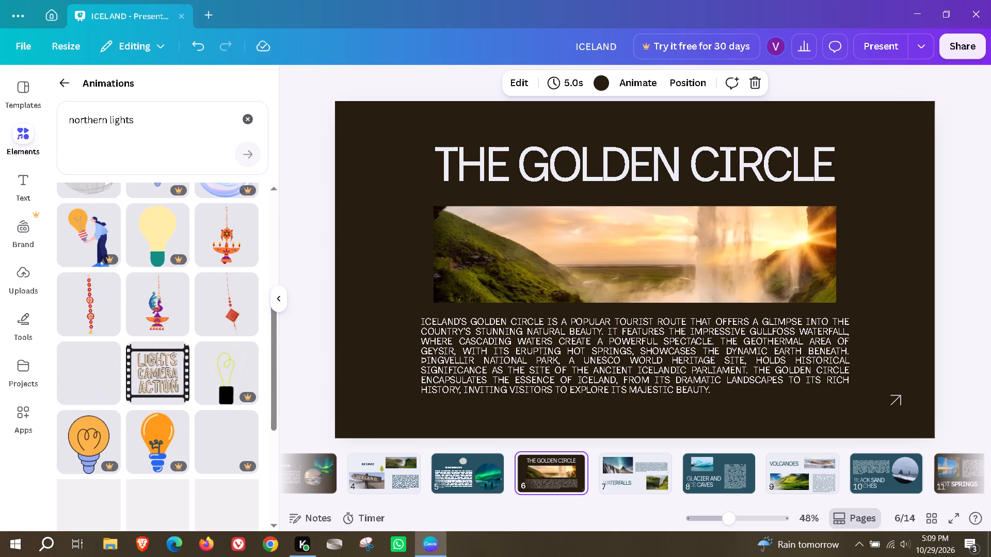
click(252, 127)
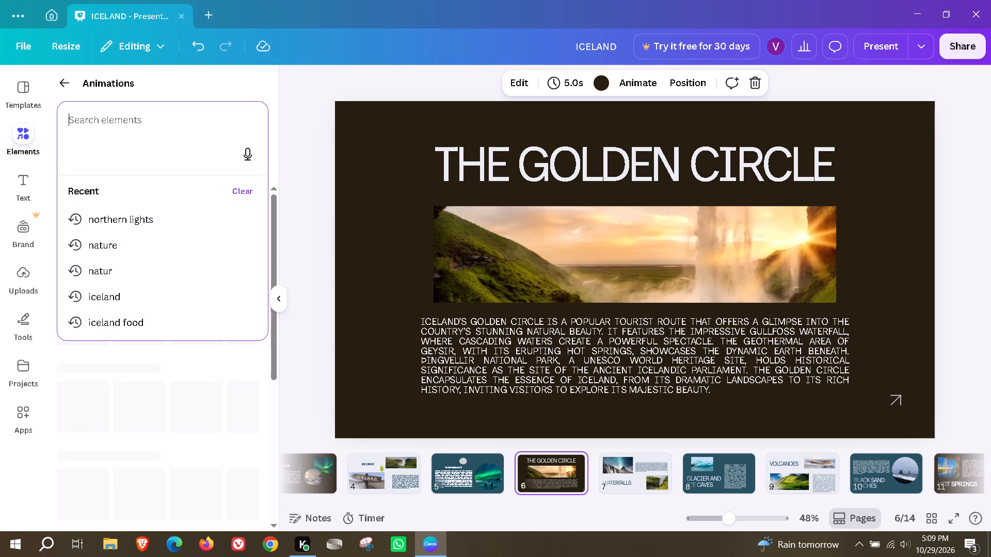
click(118, 248)
scroll(154, 351, down, 2)
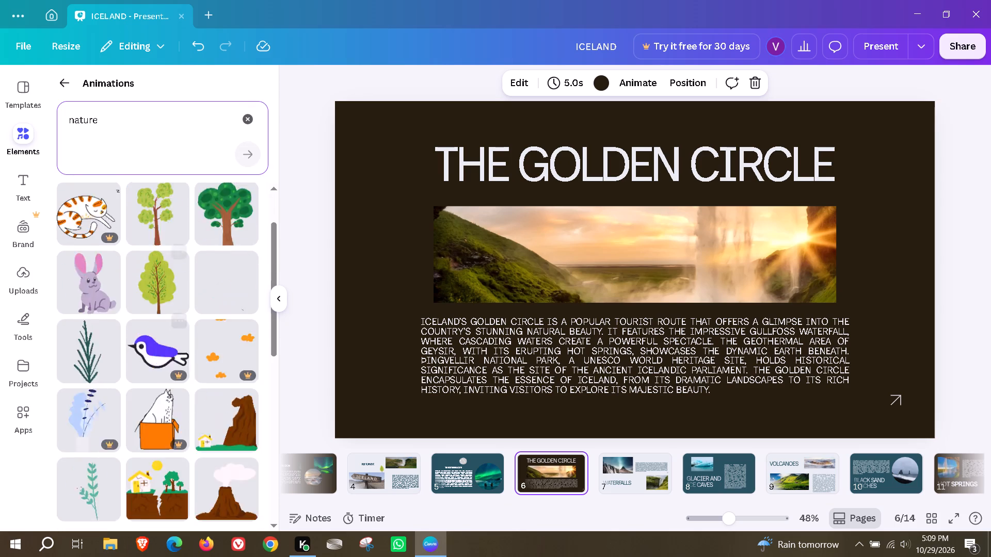
scroll(156, 355, down, 4)
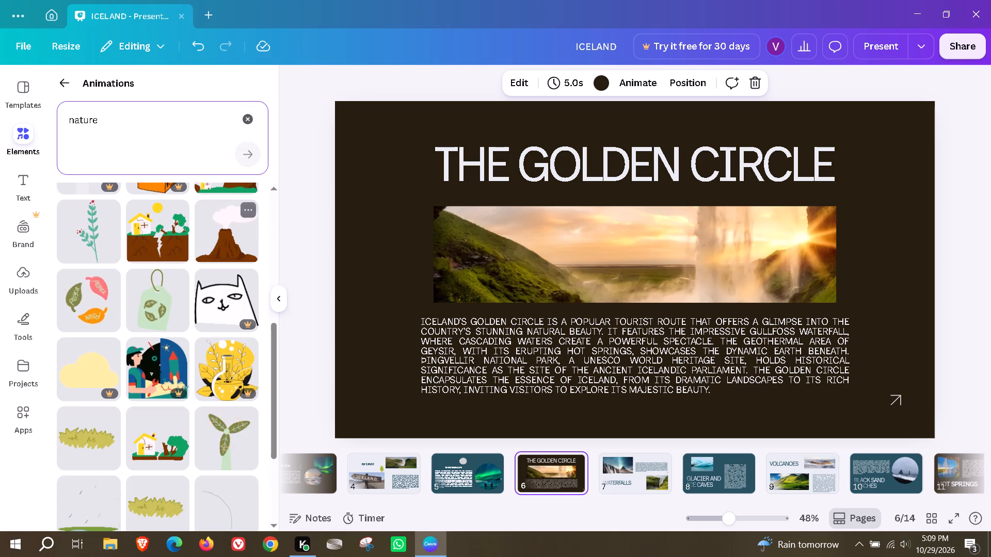
drag(89, 316, 327, 324)
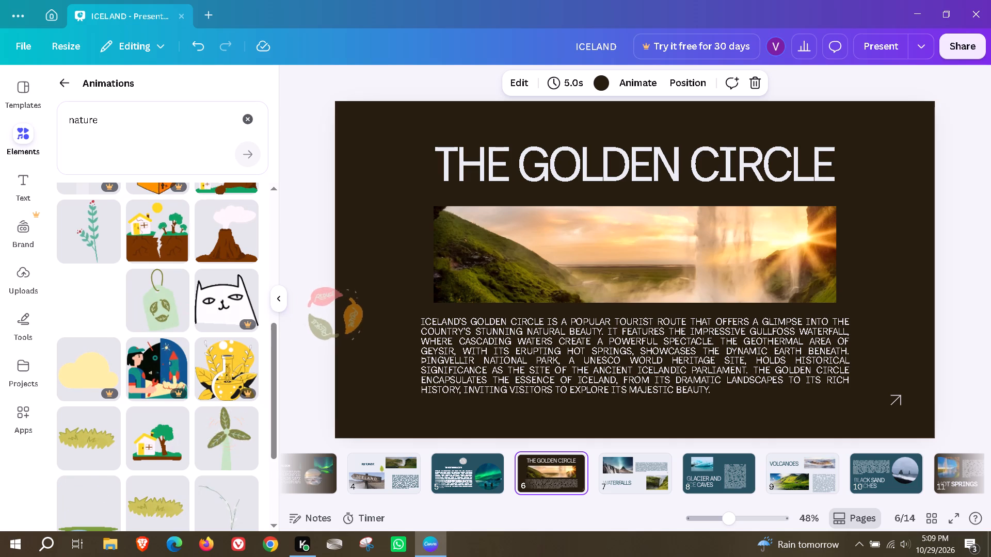
drag(327, 324, 96, 308)
drag(231, 440, 445, 240)
drag(616, 209, 562, 309)
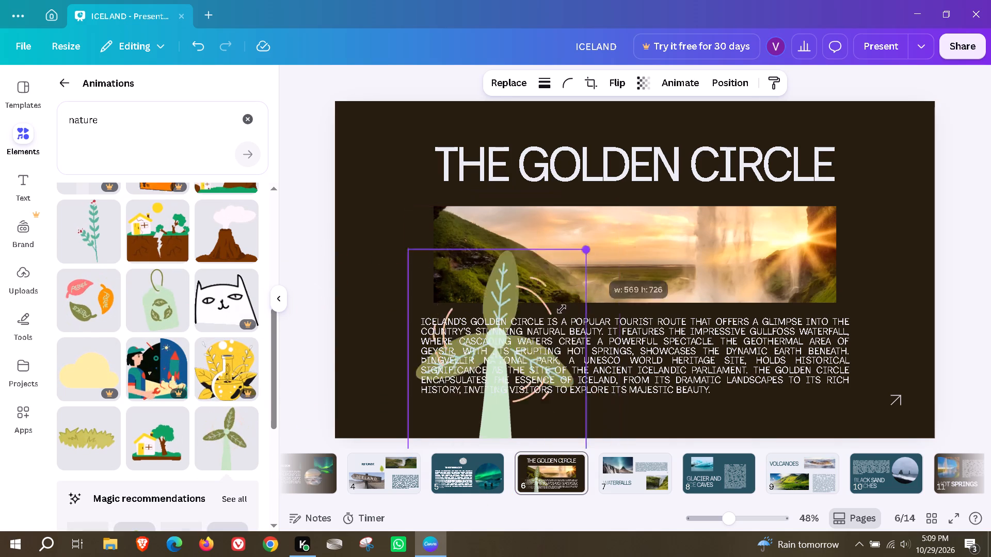
drag(562, 309, 493, 403)
drag(439, 430, 376, 254)
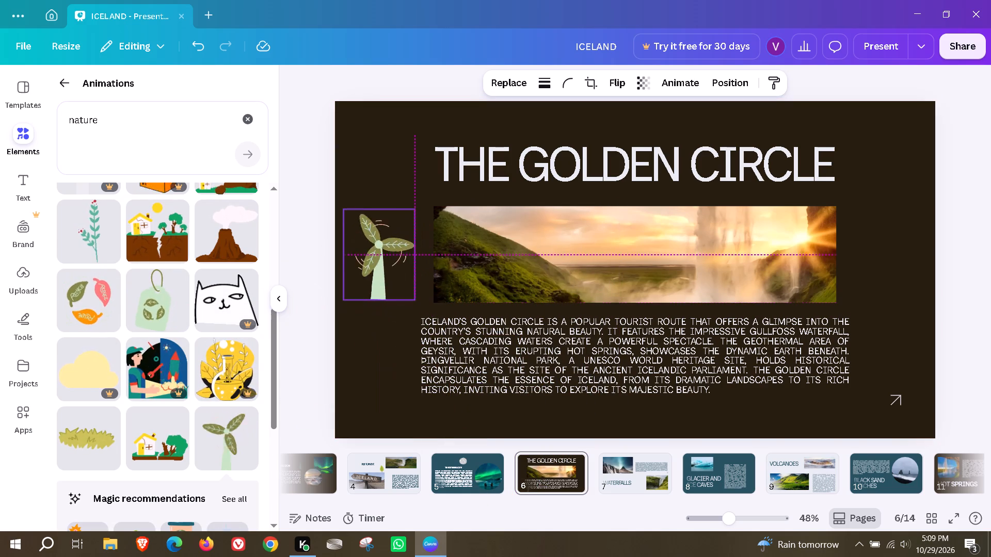
drag(376, 254, 376, 255)
Copy page 6's windmill and place the copy to the right of the landscape photo, roughly level with the original.
right_click(376, 255)
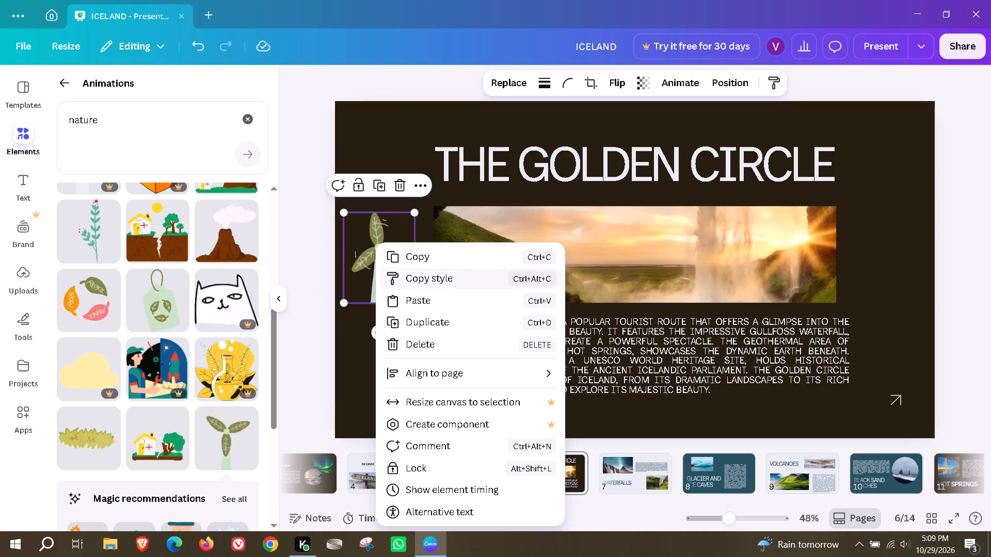
click(410, 261)
right_click(414, 261)
click(461, 245)
drag(389, 263, 923, 230)
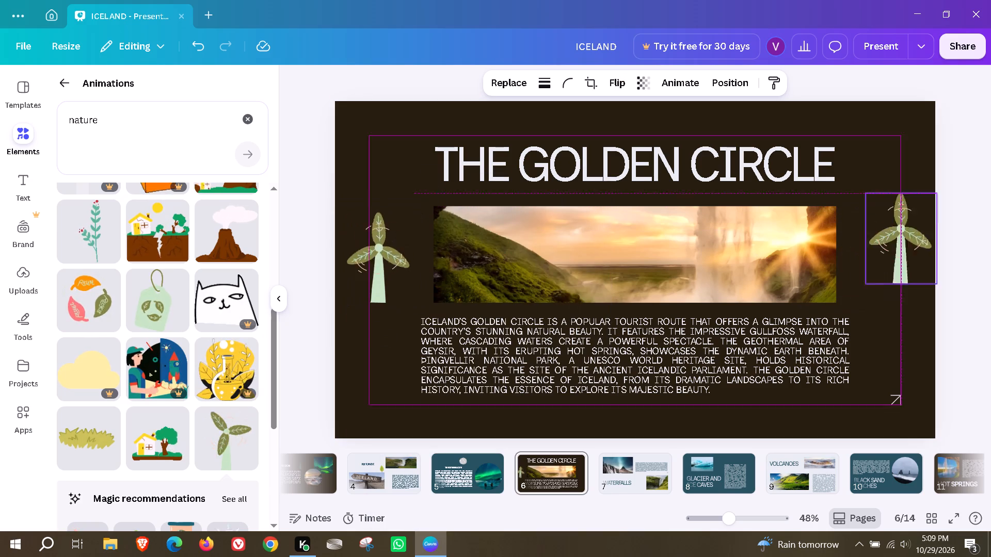
drag(923, 230, 899, 253)
click(875, 376)
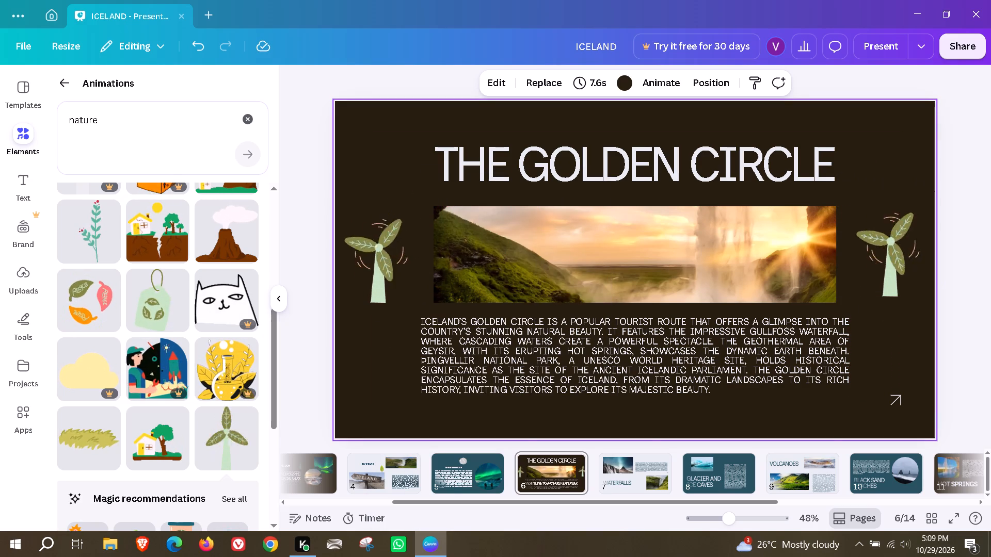
On page 7, shrink the "WATERFALLS" heading to size 96.3 and shift it right beneath the upper waterfall photo.
click(618, 483)
click(526, 330)
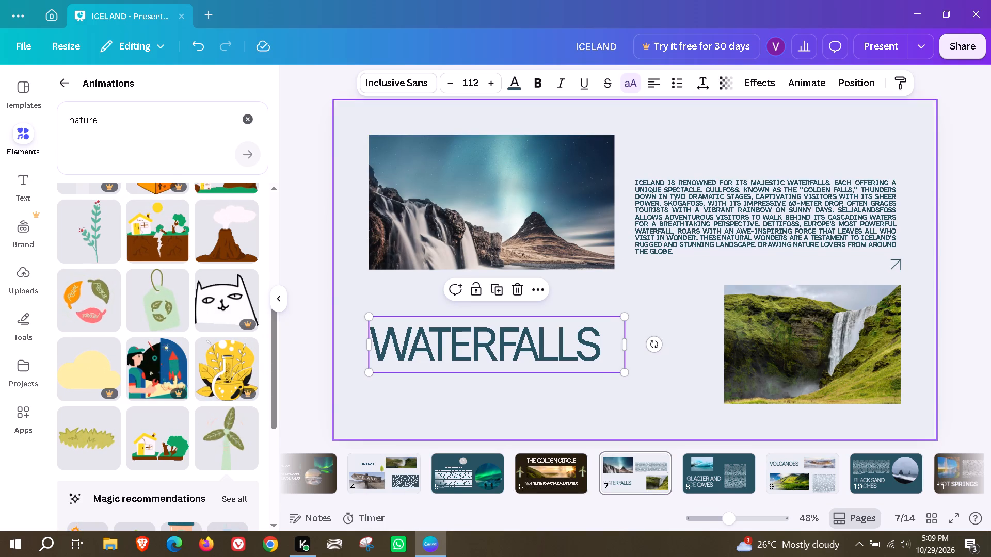
drag(626, 378, 585, 386)
drag(500, 347, 542, 353)
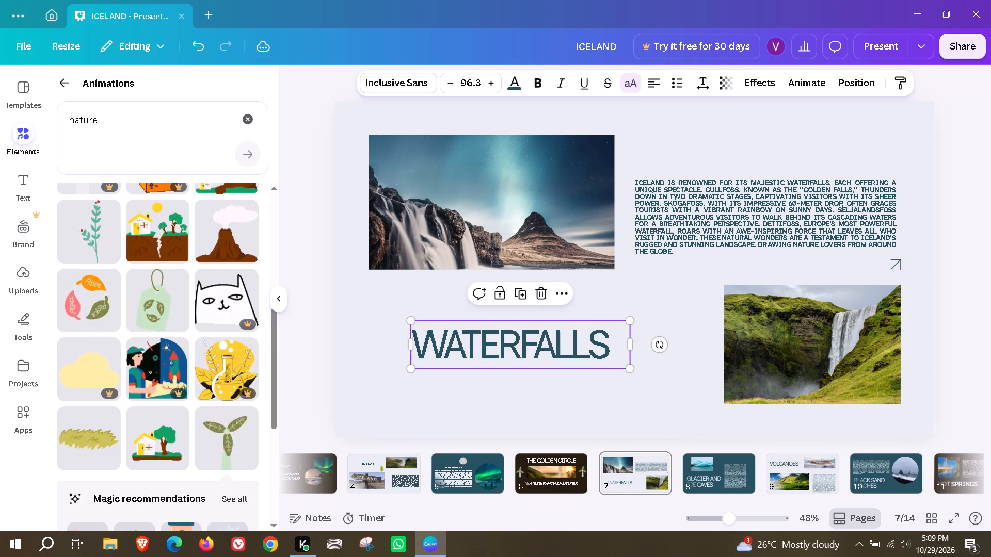
On page 7, narrow the waterfalls paragraph, enlarge it to size 19.3, and shift it up beside the upper photo.
click(743, 210)
drag(898, 221, 875, 223)
drag(877, 263, 882, 274)
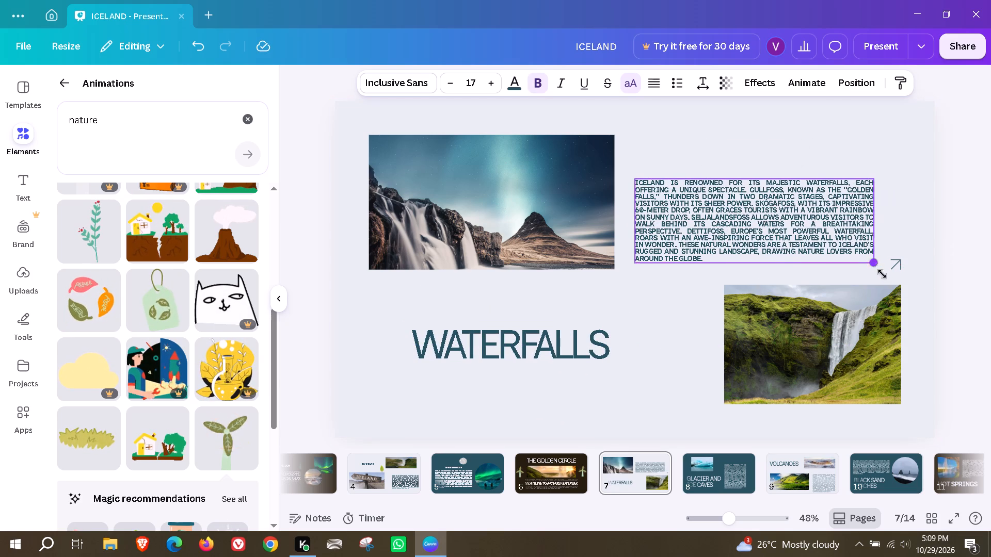
drag(882, 274, 897, 296)
drag(844, 259, 839, 236)
Delete the small diagonal arrow below the paragraph on page 7.
click(901, 263)
click(893, 263)
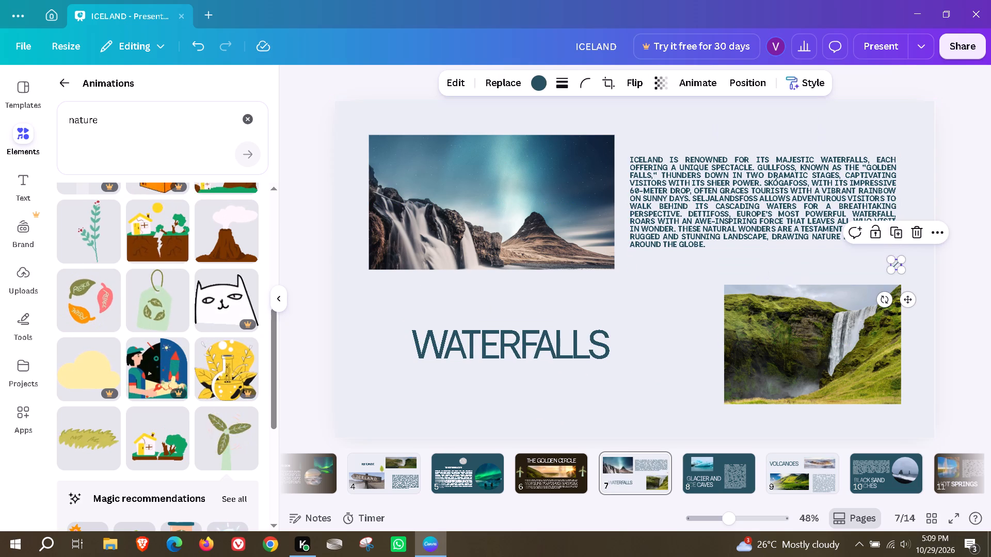
click(913, 236)
Rewrap page 7's paragraph in a narrower box, enlarge it to size 20.9, and move it up clear of the lower photo.
click(873, 213)
drag(902, 252, 909, 256)
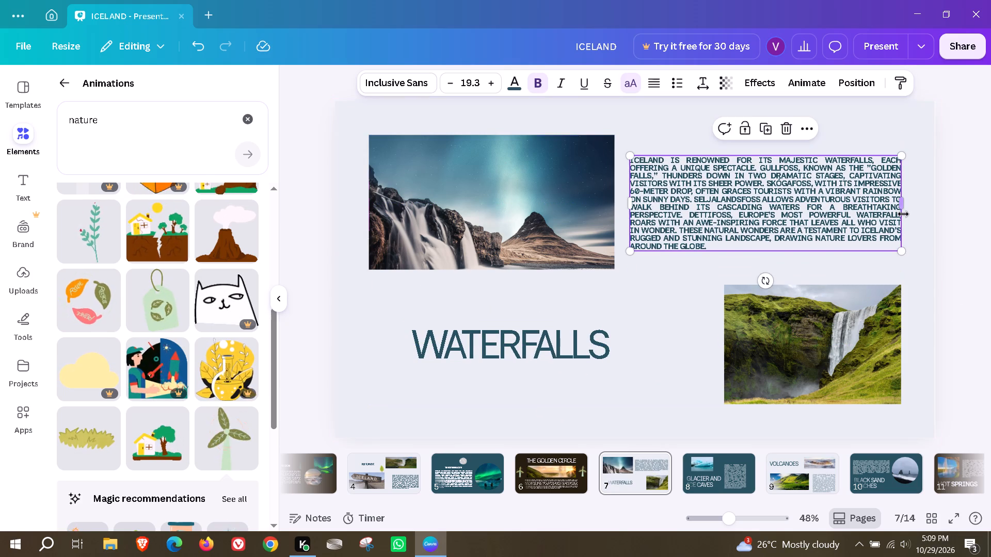
click(901, 210)
click(900, 206)
click(901, 205)
click(913, 217)
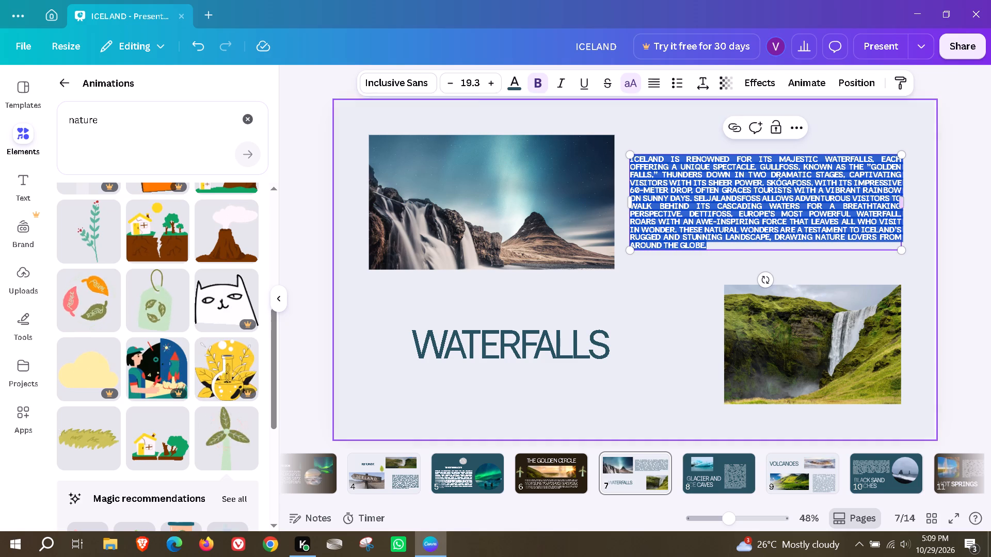
click(899, 198)
drag(904, 201, 881, 205)
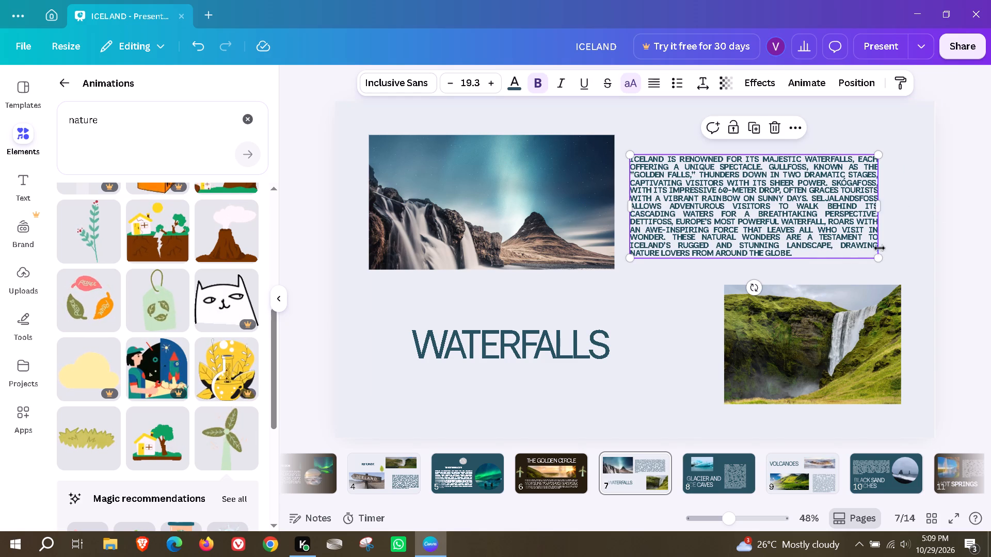
drag(882, 256, 898, 273)
drag(835, 231, 837, 218)
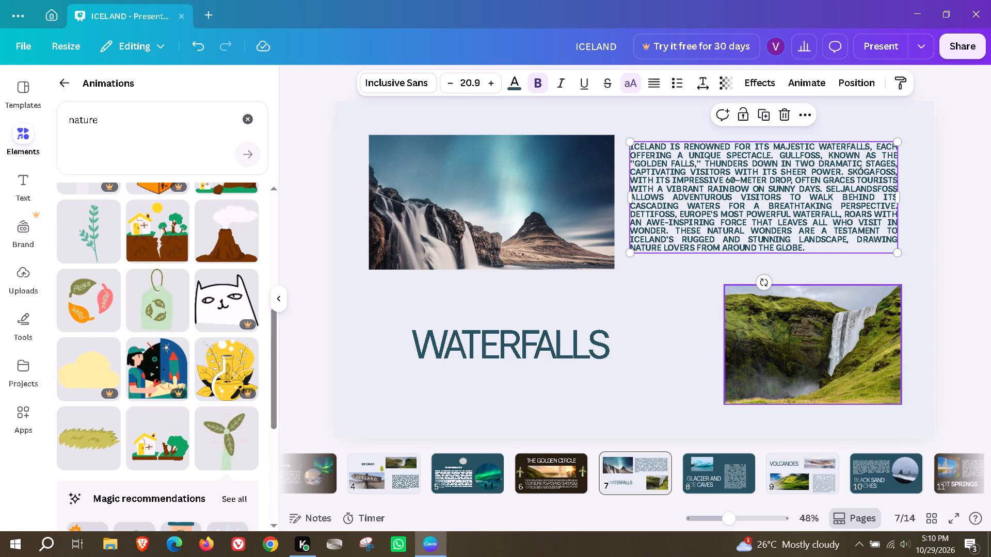
Move page 7's lower waterfall photo leftward and slightly down, then shrink the "WATERFALLS" heading to size 72.9 and level it with the photo.
drag(778, 347, 736, 356)
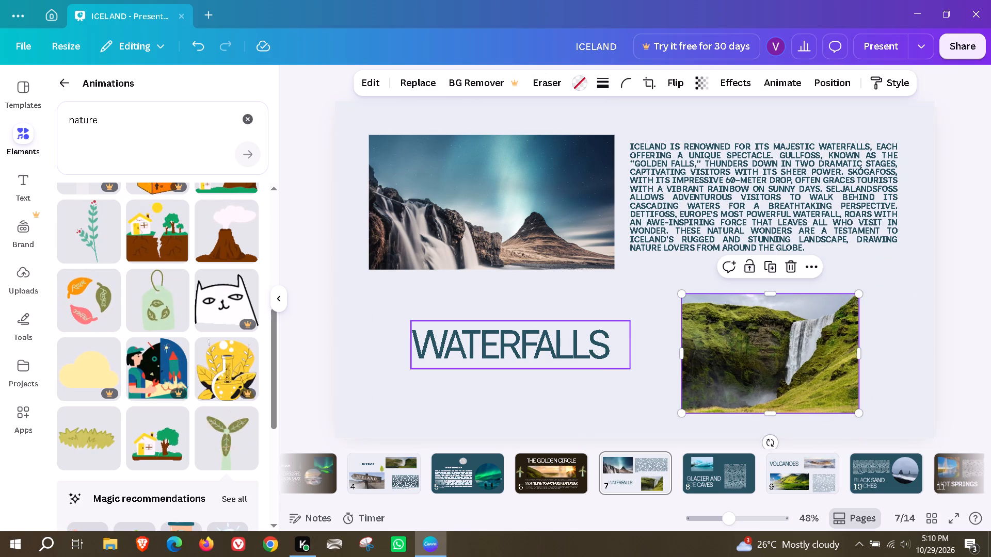
drag(483, 356, 465, 356)
drag(611, 371, 557, 362)
drag(484, 334, 508, 345)
Search animations for "waterfall", add the brown-cliff waterfall to page 7, shrink it, and fit it between the left-shifted heading and the lower photo.
drag(116, 125, 74, 122)
click(69, 124)
click(145, 122)
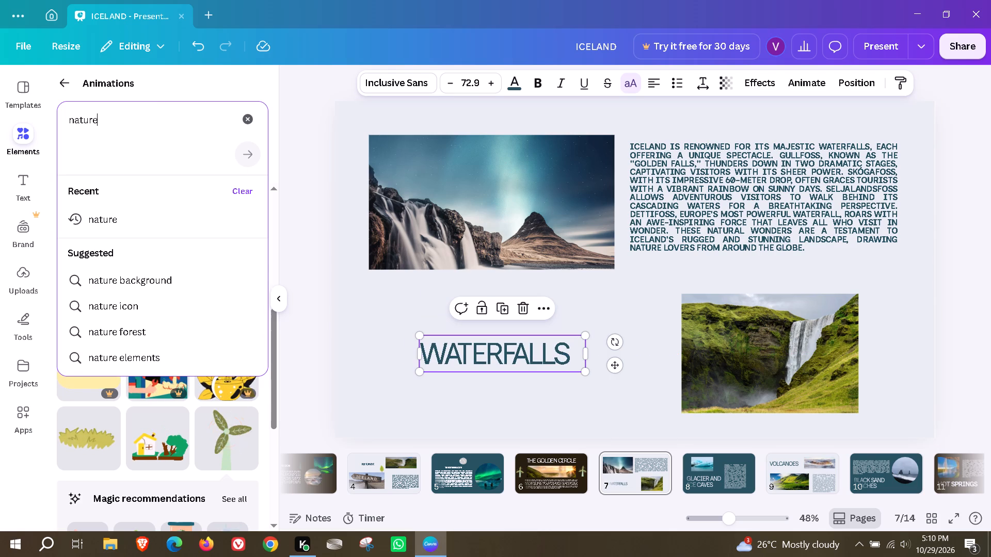
key(BackSpace)
key(BackSpace)
key(BackSpace)
key(BackSpace)
key(BackSpace)
key(BackSpace)
key(BackSpace)
key(BackSpace)
key(BackSpace)
key(BackSpace)
key(BackSpace)
key(BackSpace)
text(waterfal)
key(Return)
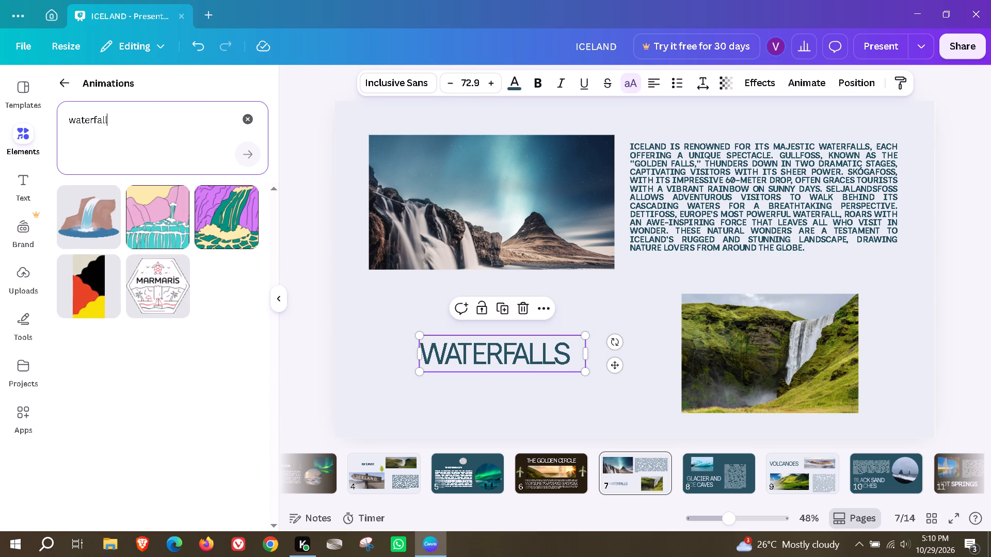
drag(83, 221, 420, 217)
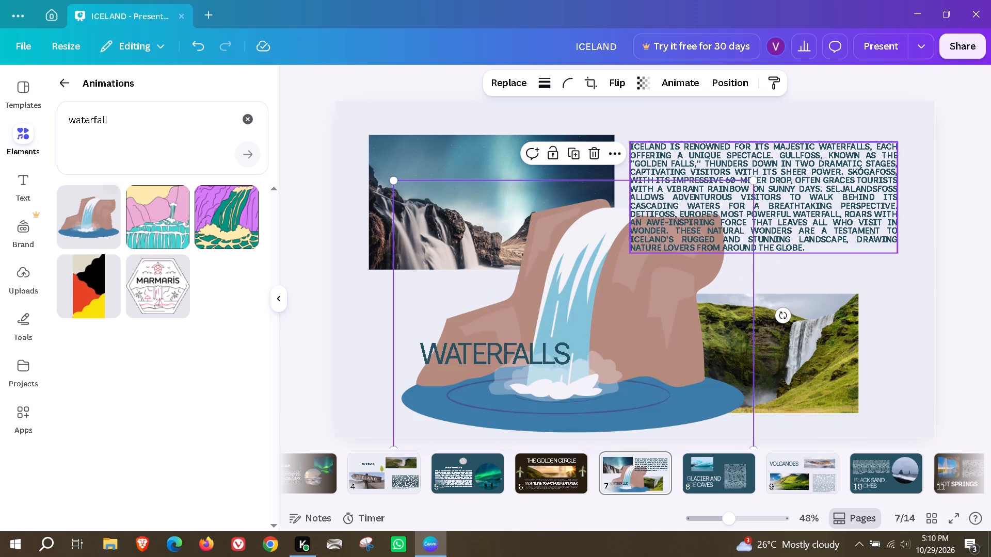
drag(754, 181, 559, 413)
drag(481, 413, 603, 388)
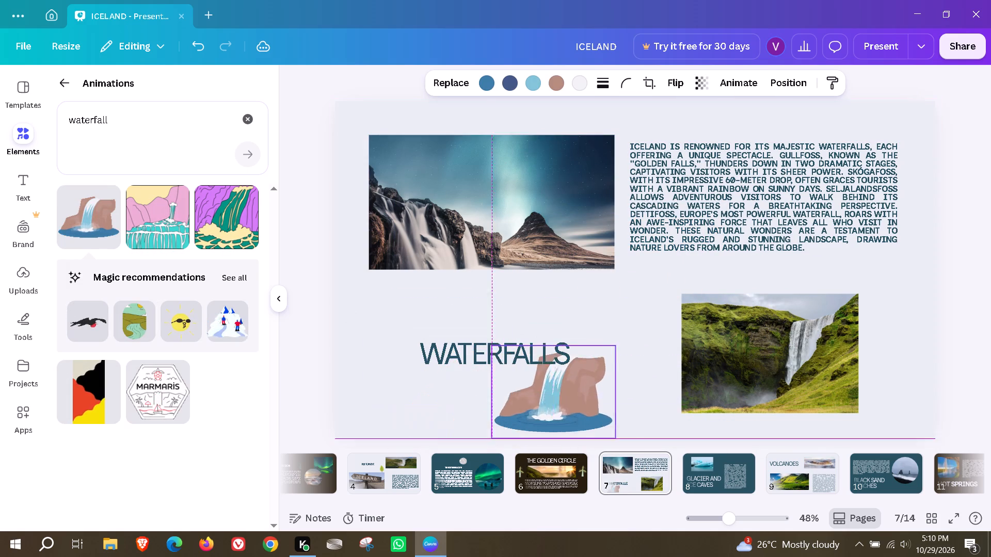
drag(603, 388, 527, 363)
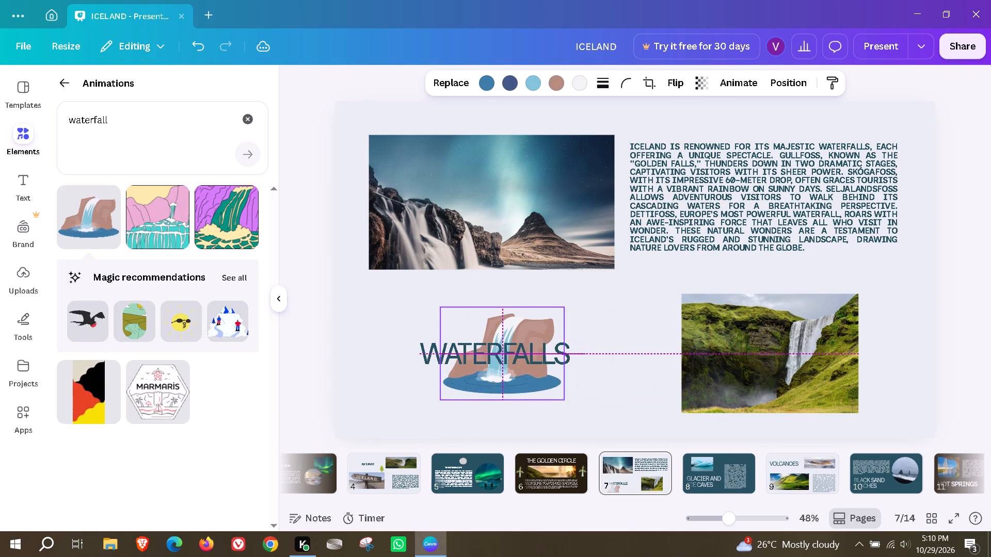
drag(527, 363, 613, 359)
drag(500, 354, 438, 350)
drag(598, 358, 608, 364)
click(499, 378)
On page 8, shrink the "GLACIER AND ICE CAVES" heading to size 97.8 and centre it roughly beneath the glacier photo.
click(708, 468)
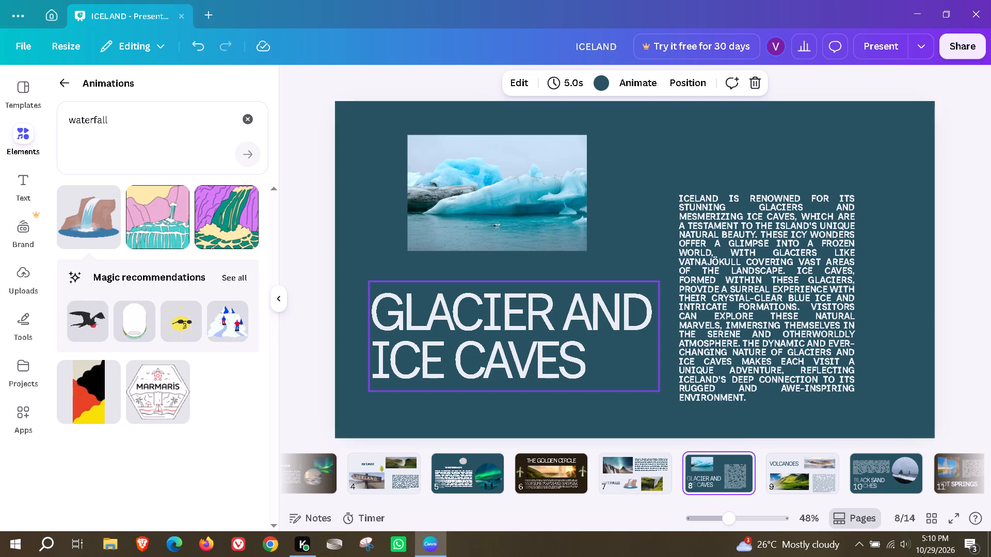
click(523, 345)
drag(660, 387, 594, 373)
drag(537, 341, 562, 351)
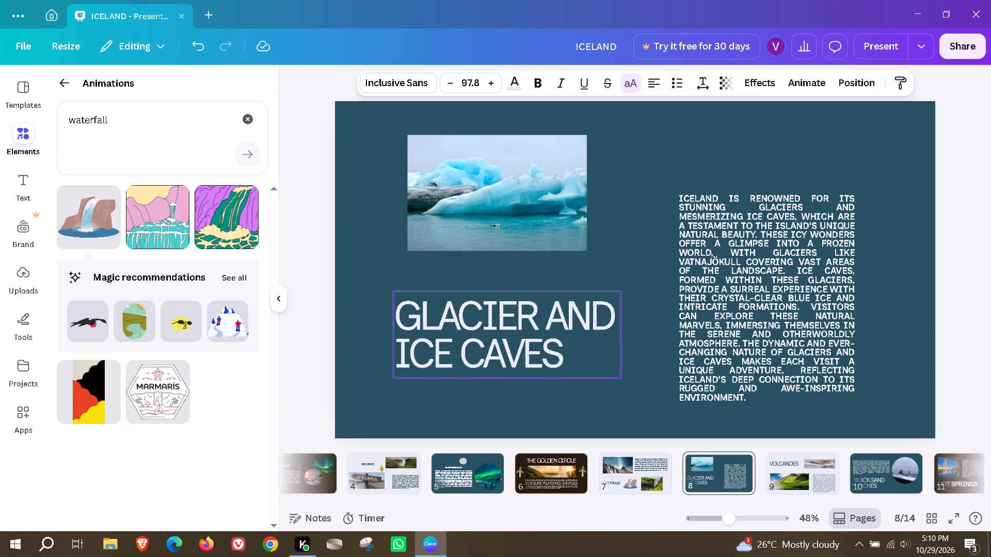
drag(562, 351, 570, 353)
Enlarge page 8's glacier photo slightly and shift it a little left, keeping it above the heading.
click(528, 186)
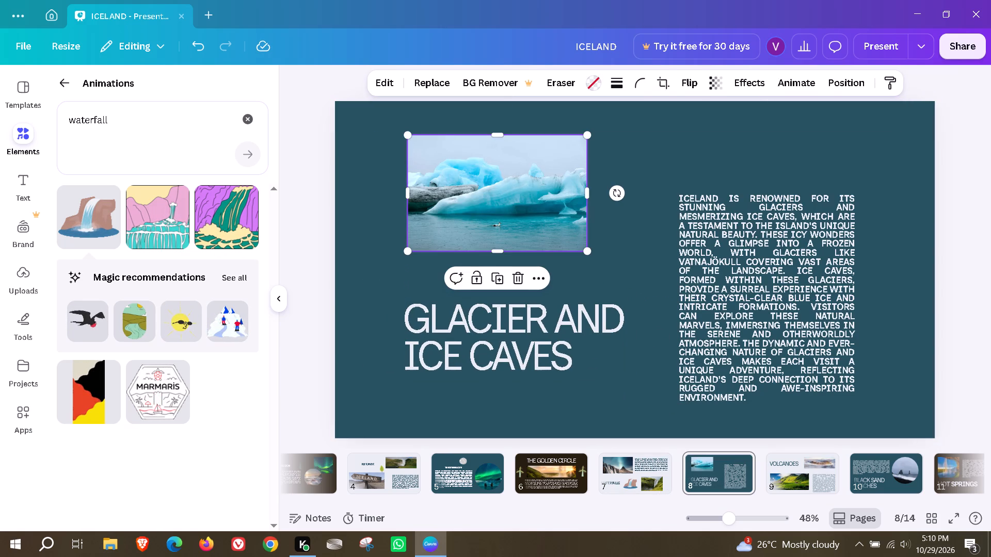
drag(590, 253, 611, 277)
drag(556, 231, 541, 235)
Enlarge page 8's glacier paragraph to size 25.7 and move it up and slightly left so it fits on the page.
click(714, 285)
drag(859, 406, 888, 437)
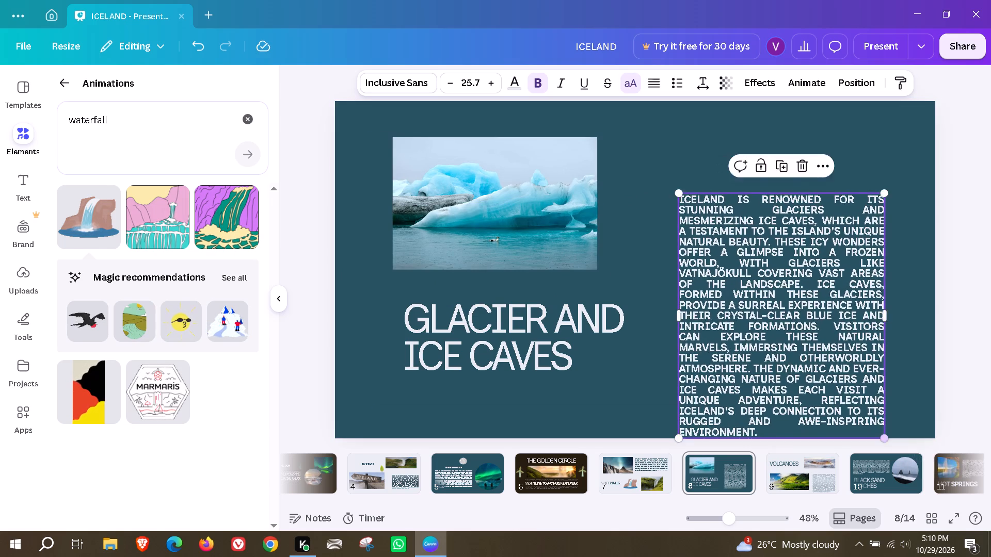
drag(845, 353, 828, 304)
click(608, 397)
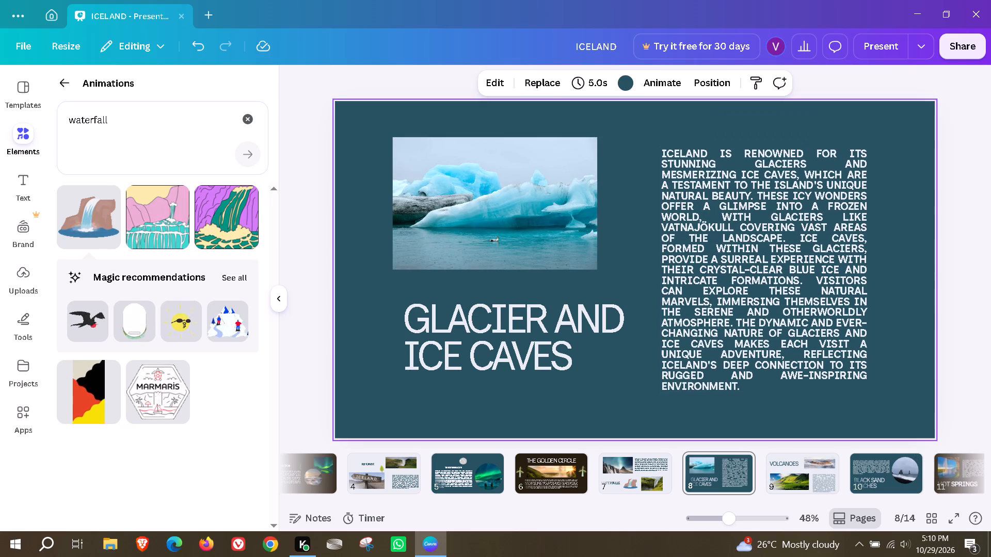
Search animations for "ice", add the pale green mountains to page 8, shrink them, and place them right after "ICE CAVES".
drag(145, 106, 46, 118)
drag(110, 118, 25, 118)
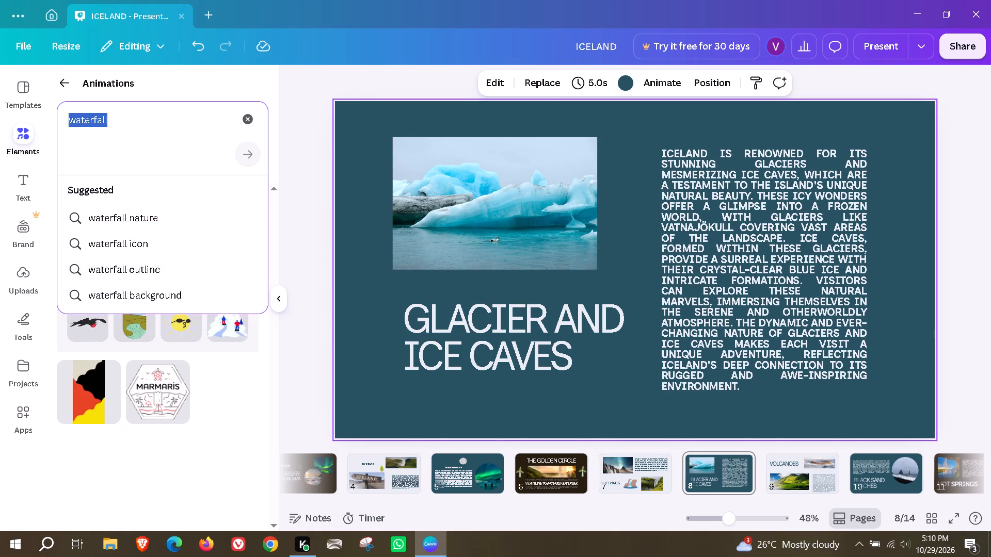
text(ice)
key(Return)
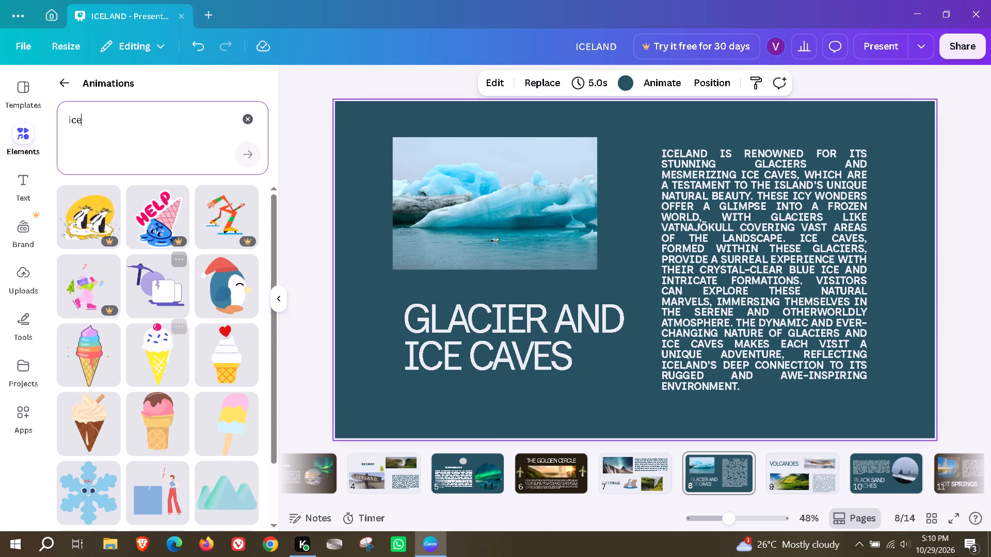
scroll(213, 458, down, 2)
drag(216, 376, 454, 155)
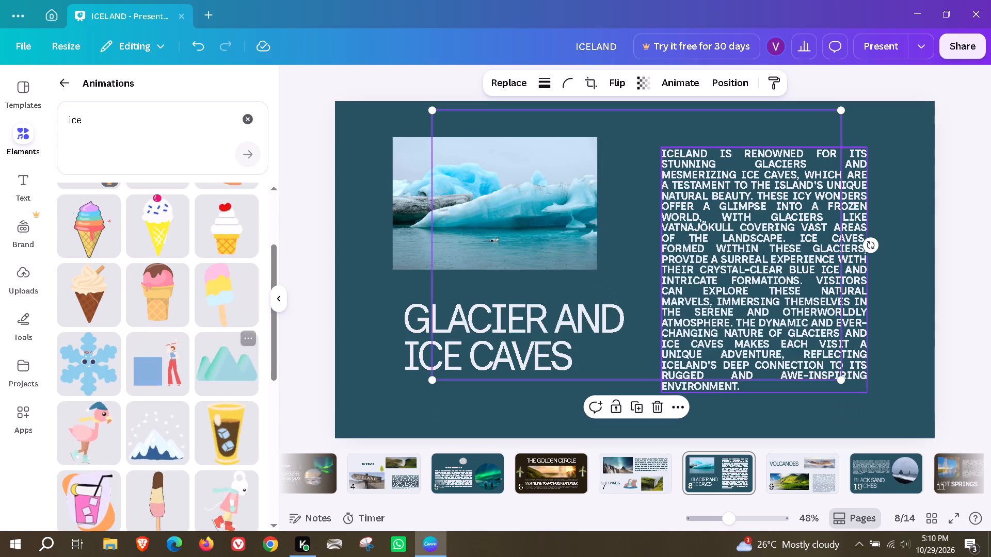
drag(839, 110, 521, 369)
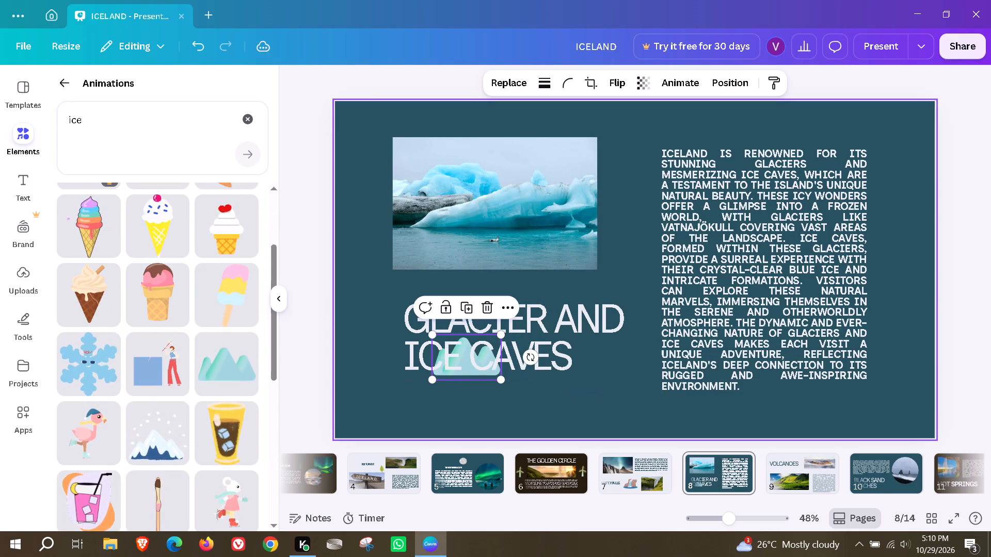
drag(471, 374, 500, 269)
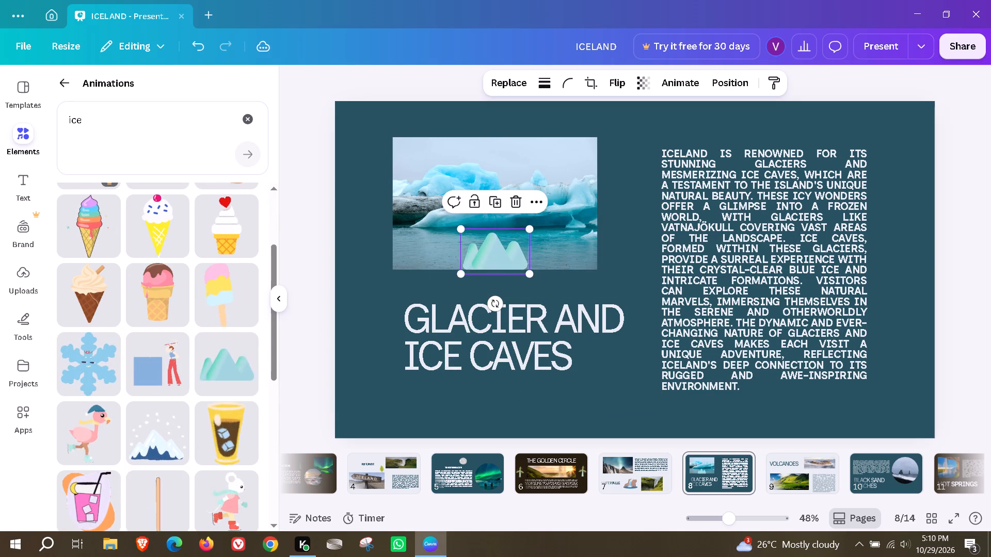
drag(528, 230, 508, 252)
drag(496, 263, 423, 258)
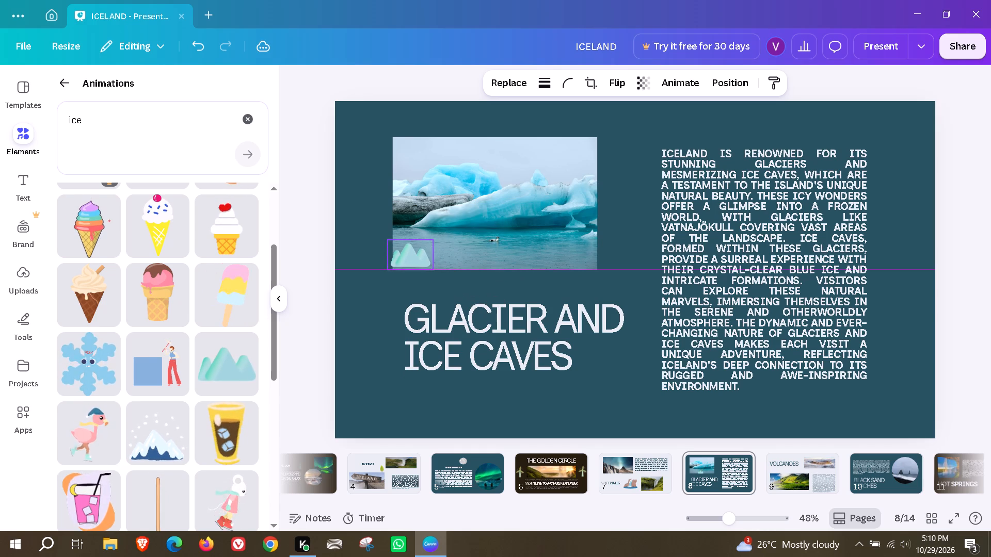
drag(423, 258, 625, 360)
click(668, 412)
On page 9, shrink the "VOLCANOES" heading to size 68.8 and place it just above the green mountain photo.
scroll(748, 498, down, 1)
click(716, 476)
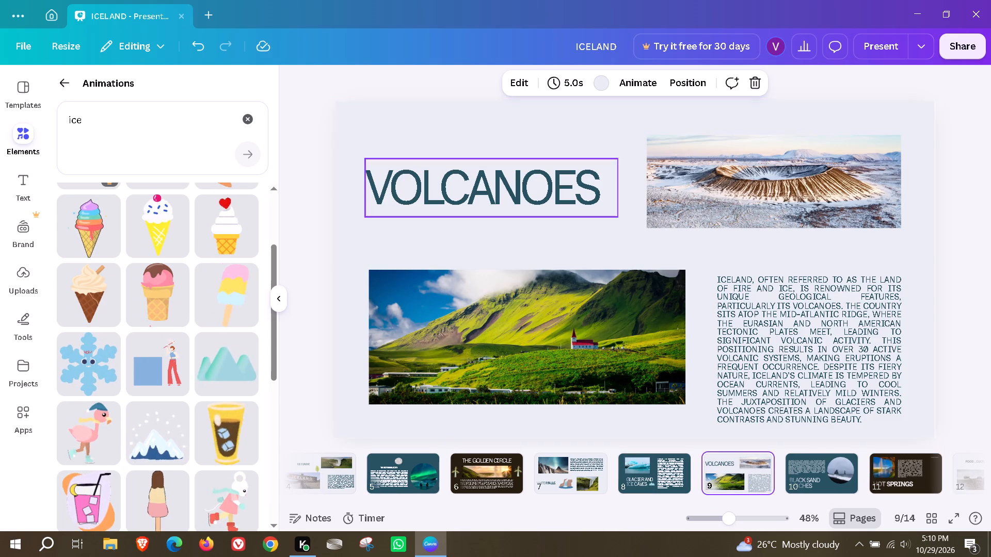
click(505, 207)
drag(618, 219, 508, 219)
drag(472, 188, 520, 199)
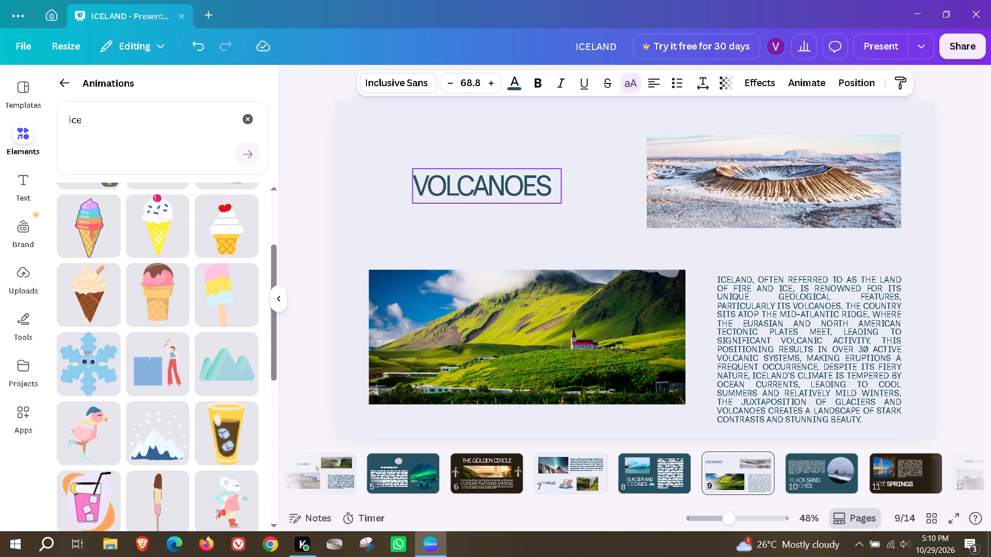
drag(520, 199, 535, 227)
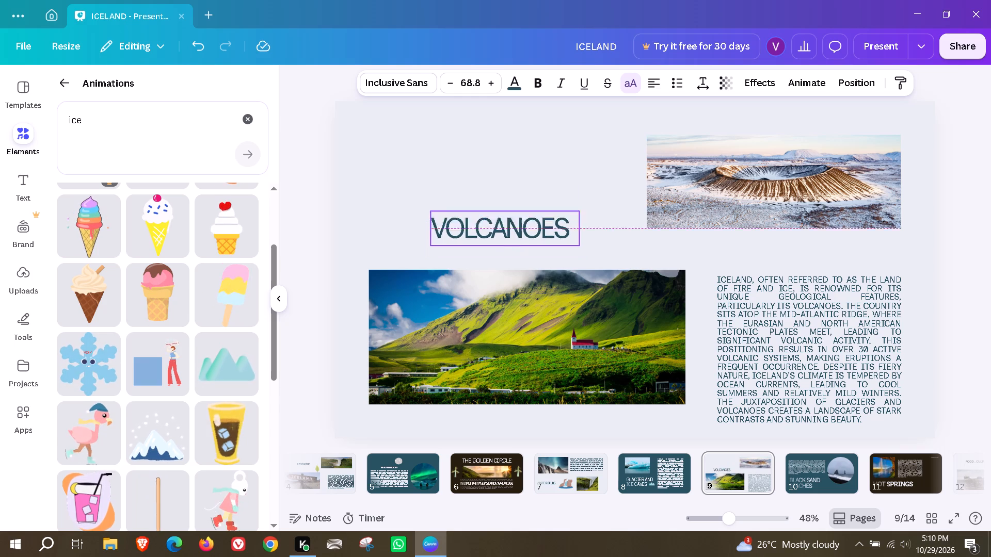
drag(535, 227, 539, 261)
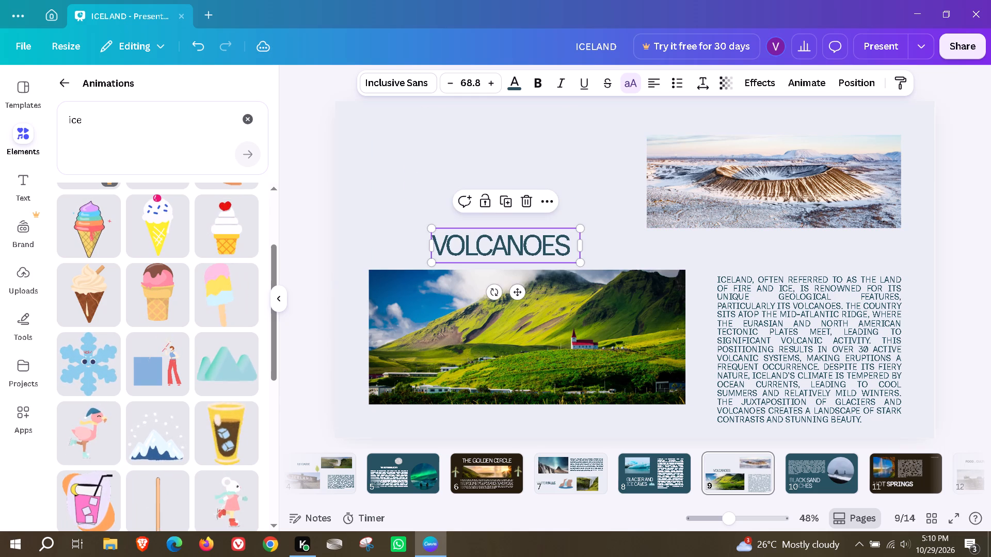
Reframe page 9's green mountain photo to 890 wide and 496 high, aligning its edges with the crater photo and the paragraph.
click(664, 307)
drag(684, 338, 646, 343)
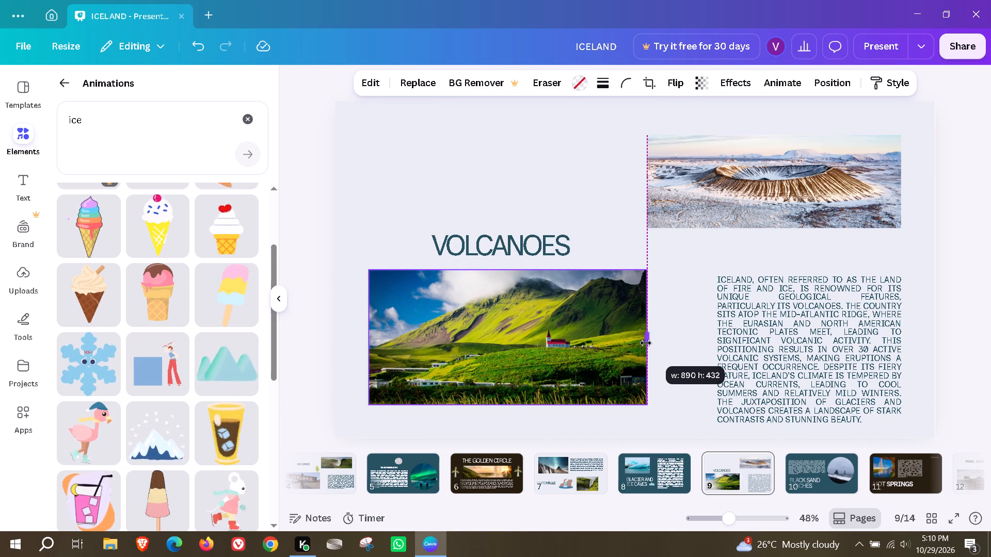
drag(646, 343, 647, 346)
drag(514, 405, 515, 428)
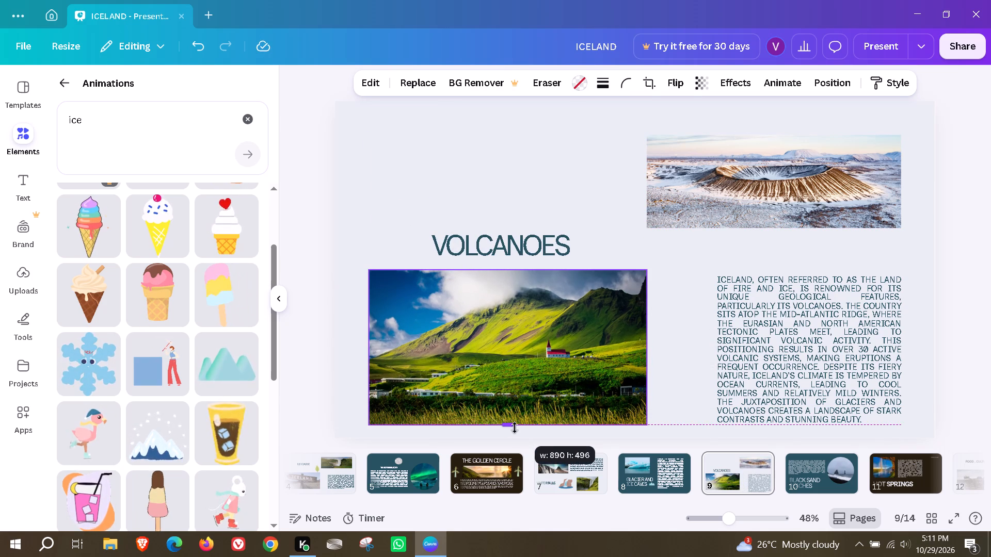
drag(515, 428, 515, 429)
Enlarge page 9's volcanoes paragraph to size 24.2 and position it beneath the crater photo, beside the green mountain photo.
drag(770, 361, 741, 347)
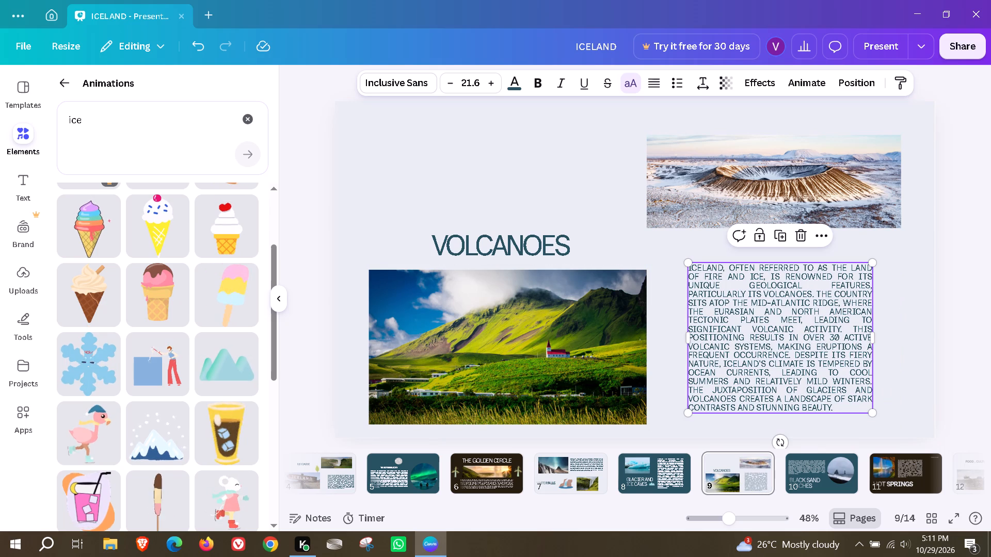
drag(876, 412, 896, 432)
drag(849, 374, 844, 372)
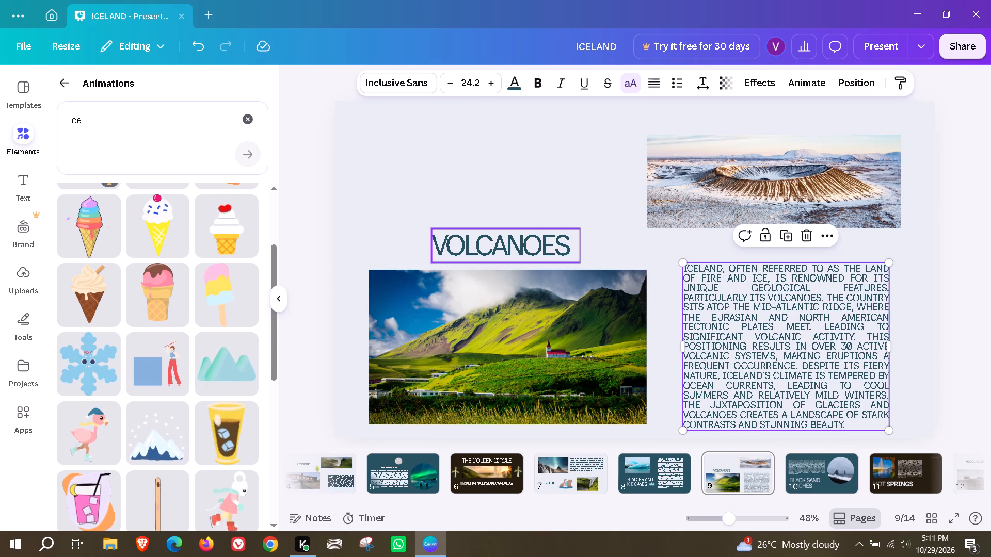
Search animations for "volcano", add the blue volcano with red lava to page 9, shrink it, and place it above the heading.
drag(139, 118, 64, 113)
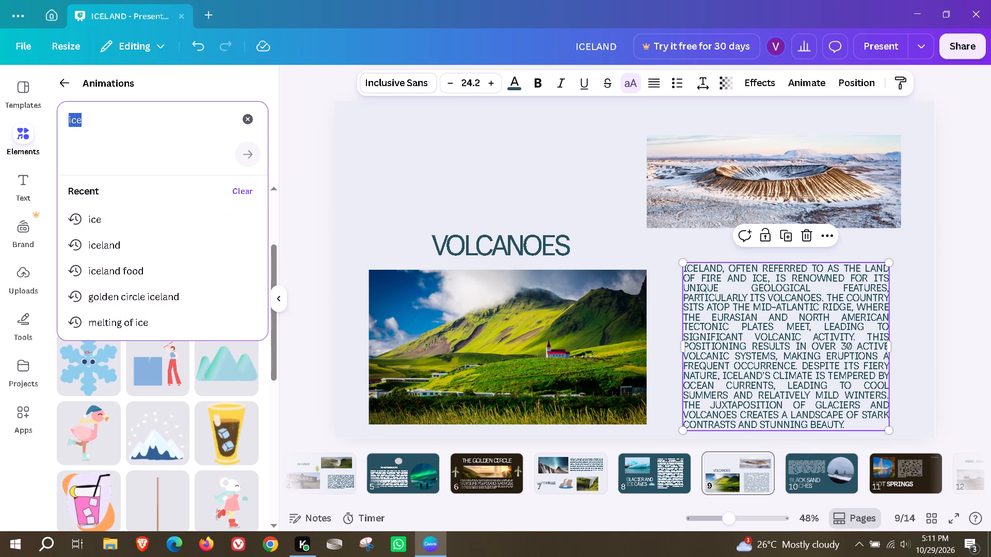
text(volcano)
key(Return)
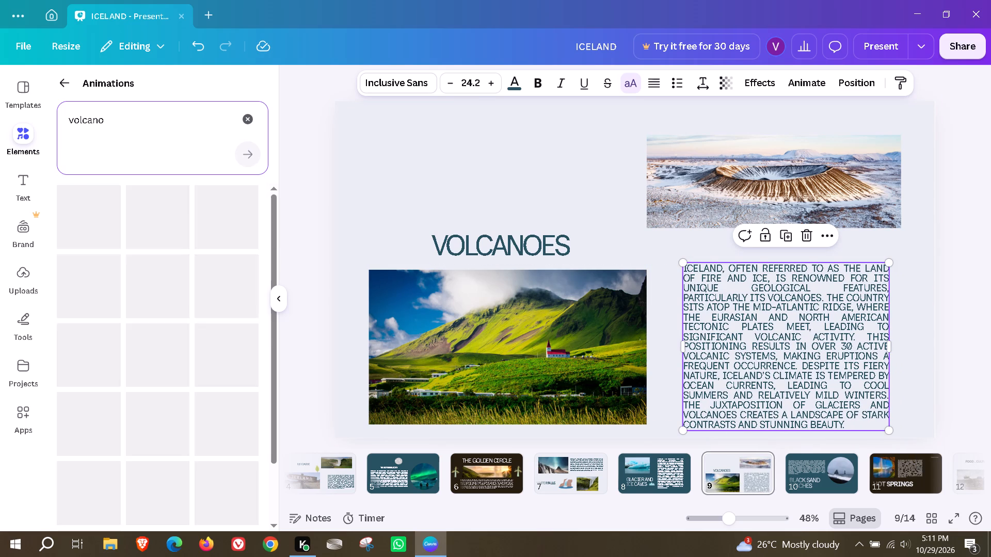
drag(85, 238, 440, 224)
drag(699, 173, 563, 338)
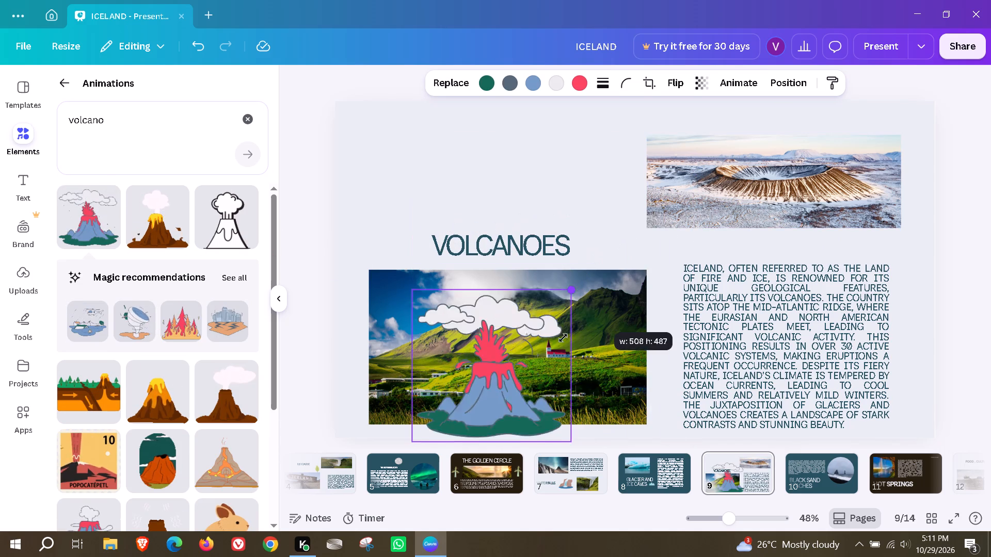
drag(563, 338, 517, 389)
drag(443, 423, 497, 187)
click(613, 231)
On page 10, shrink the "BLACK SAND BEACHES" heading to size 42.4 on a single line and move it above the paragraph.
scroll(740, 480, down, 1)
click(741, 481)
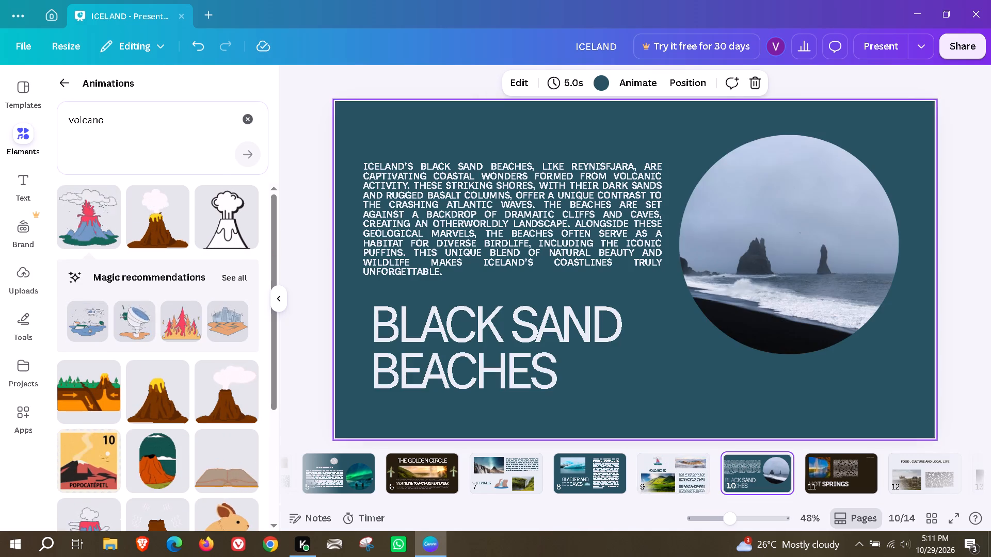
click(530, 361)
drag(634, 406, 562, 372)
drag(556, 323, 582, 331)
drag(590, 338, 733, 347)
drag(729, 348, 555, 339)
drag(509, 307, 518, 137)
Move page 10's paragraph and circular beach photo lower, side by side, and place the heading just above the paragraph.
drag(534, 232, 528, 322)
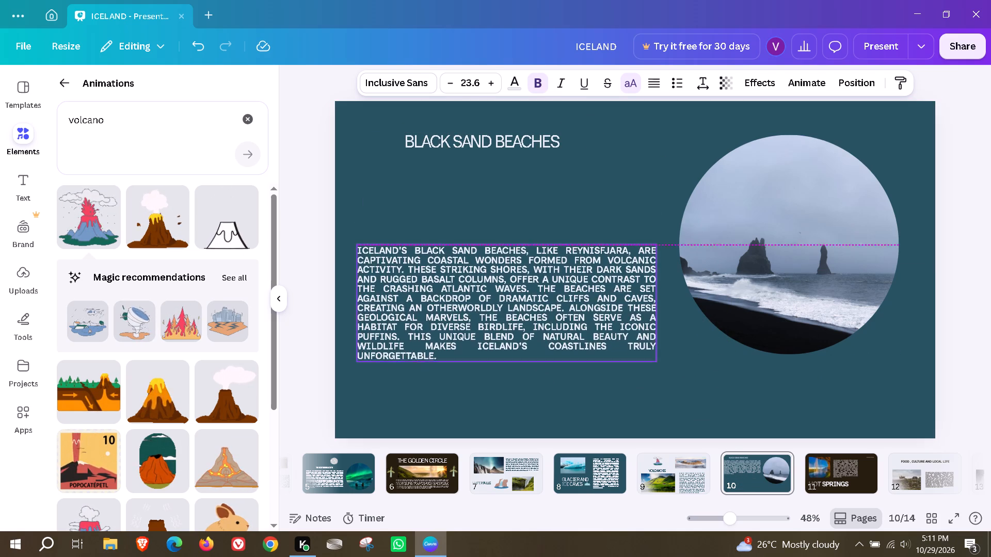
drag(528, 322, 532, 345)
drag(510, 150, 530, 232)
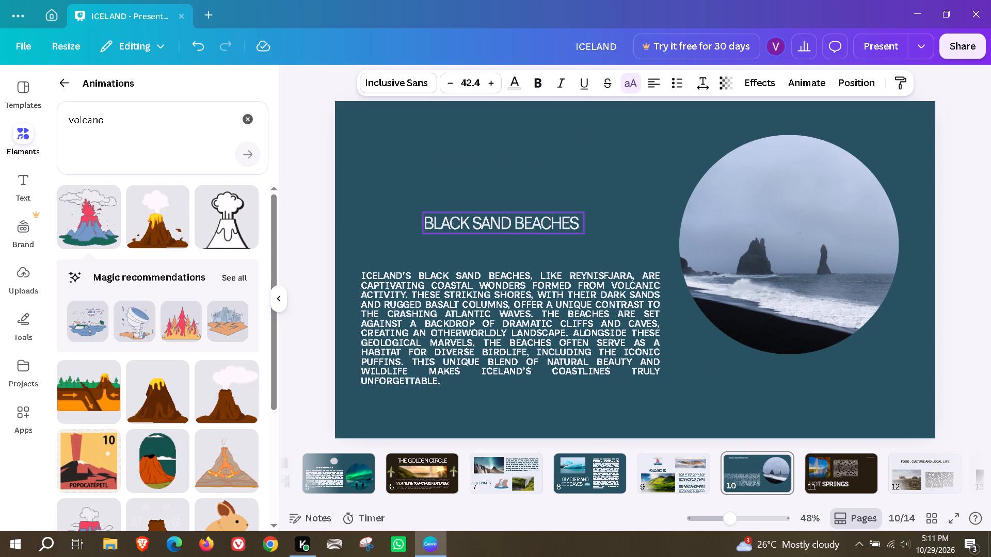
drag(530, 232, 531, 243)
drag(771, 257, 772, 308)
Search animations for "beach", add the orange sun over blue water to page 10, shrink it, and place it above the heading.
drag(142, 119, 59, 119)
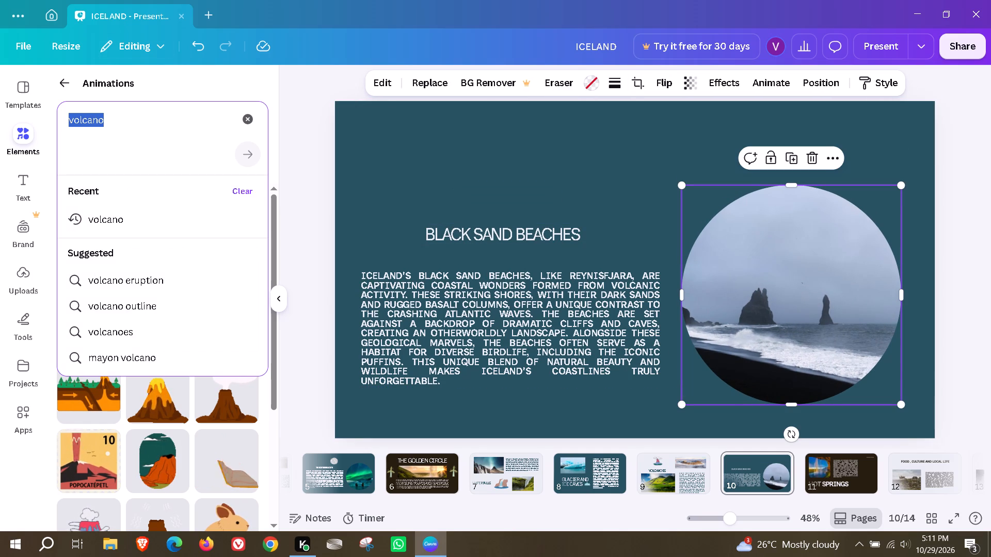
text(beach)
key(Return)
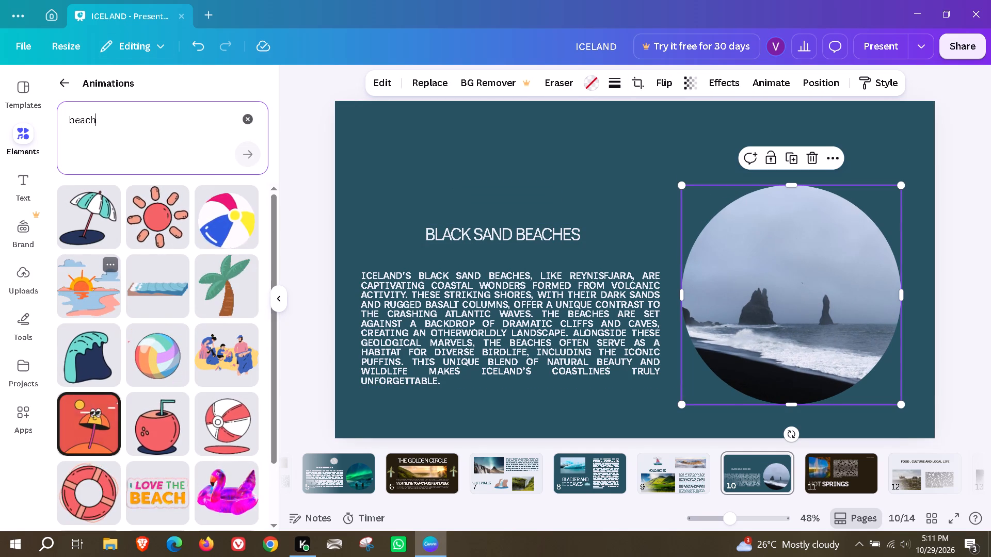
drag(83, 291, 96, 298)
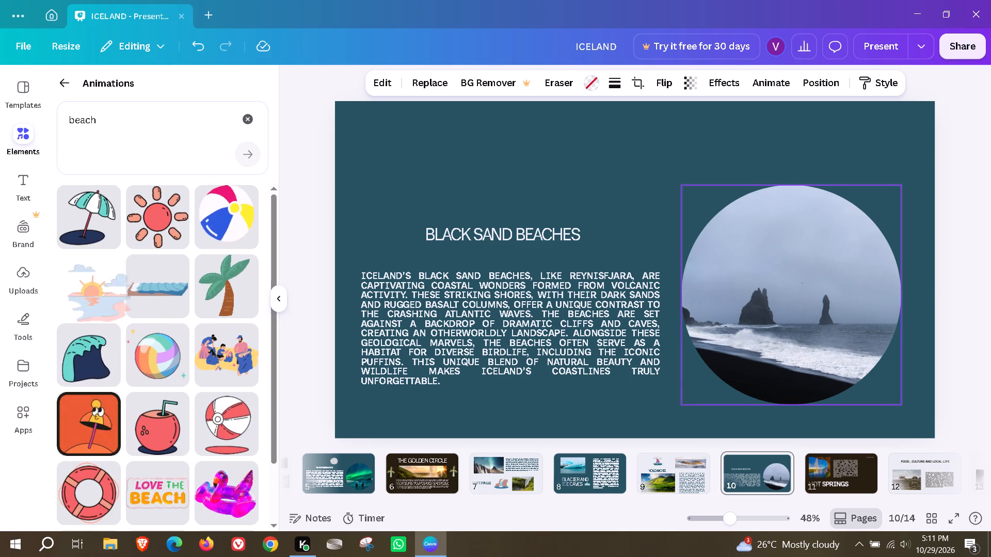
drag(96, 298, 473, 173)
drag(717, 134, 681, 208)
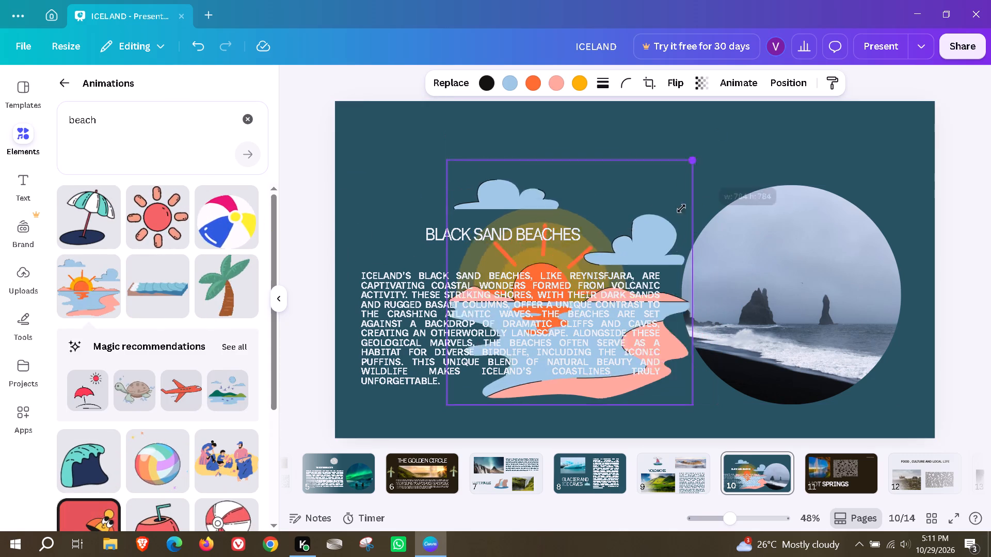
drag(681, 208, 568, 332)
drag(497, 394, 498, 192)
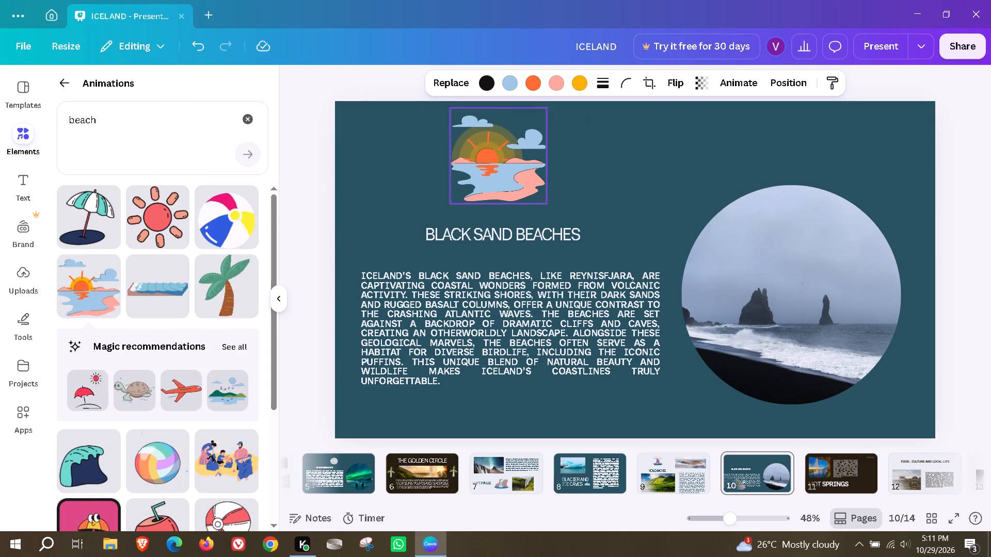
drag(498, 192, 510, 198)
click(634, 216)
On page 11, shrink the "HOT SPRINGS" heading to size 43.7, shift the paragraph lower and outward, and centre the heading above it.
scroll(732, 485, down, 2)
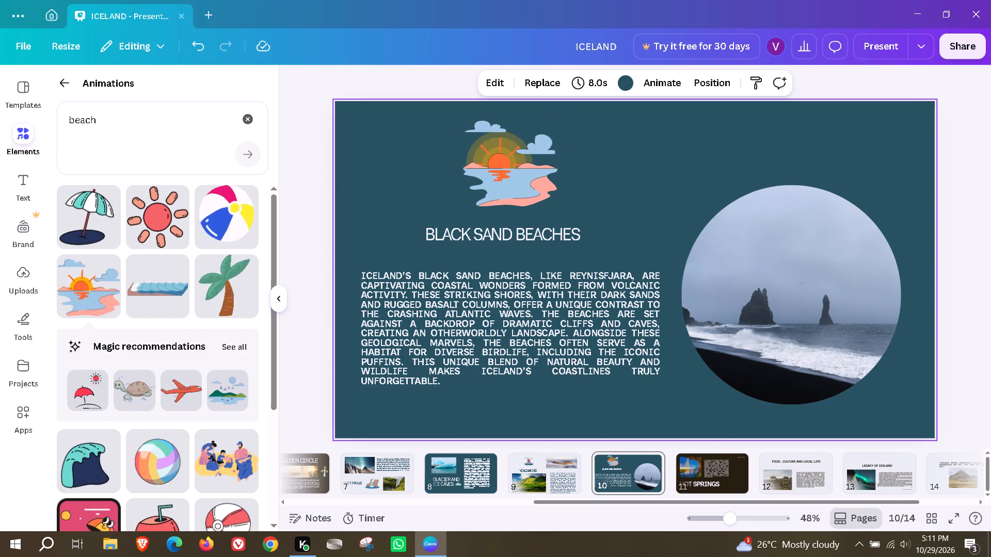
click(728, 473)
click(502, 369)
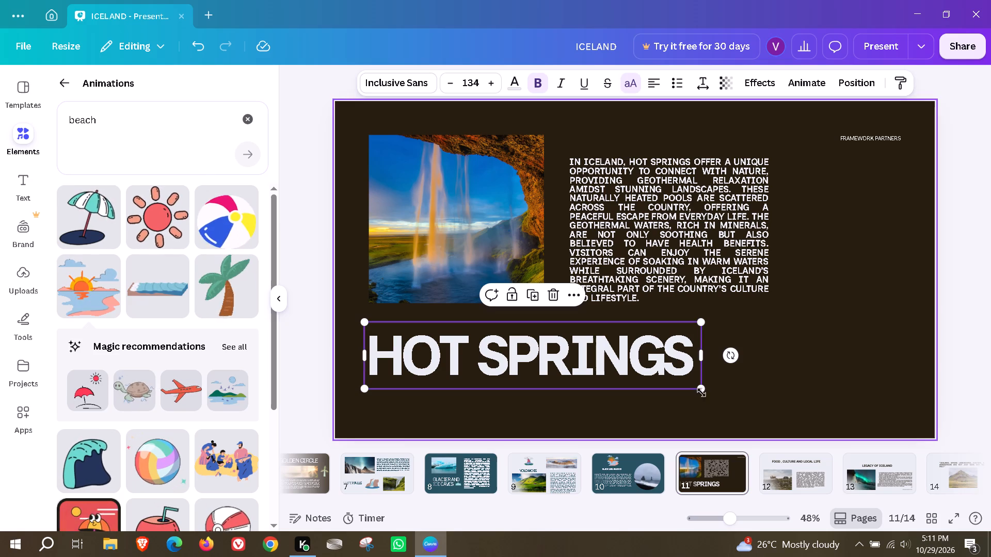
drag(697, 388, 463, 378)
drag(649, 243, 728, 332)
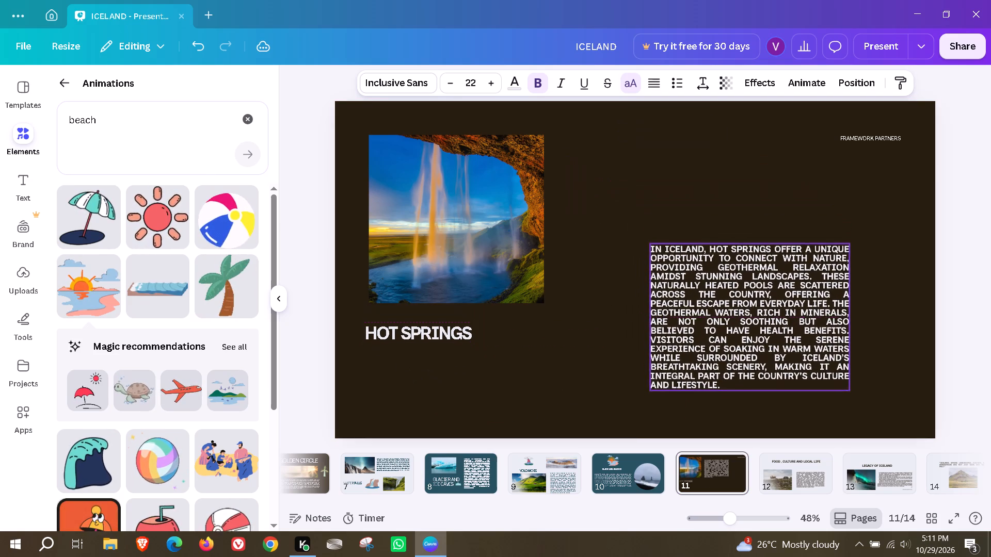
drag(728, 332, 725, 333)
drag(431, 336, 749, 222)
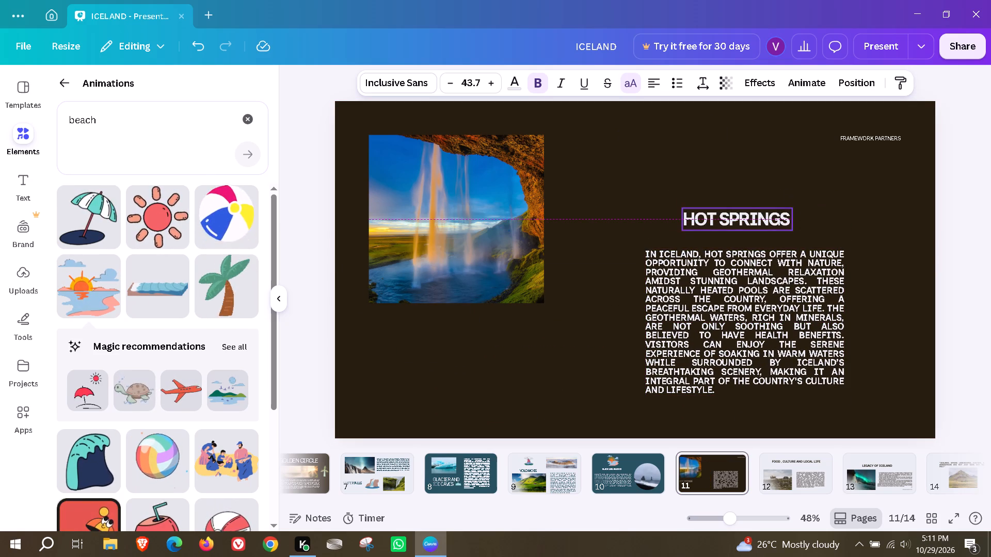
drag(749, 222, 752, 230)
drag(756, 228, 763, 213)
Move page 11's waterfall photo down level with the paragraph and delete the "FRAMEWORK PARTNERS" label.
drag(425, 247, 469, 343)
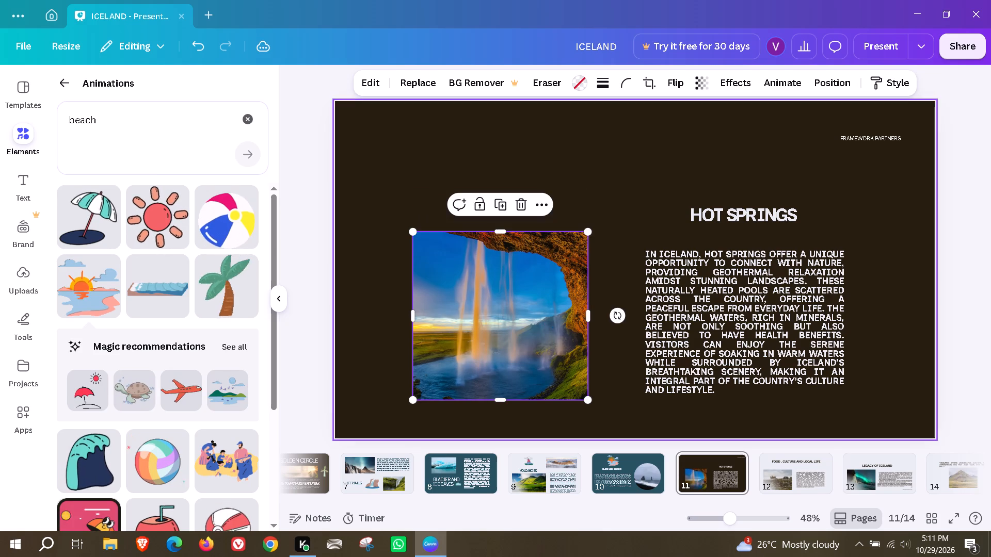
click(868, 135)
click(884, 170)
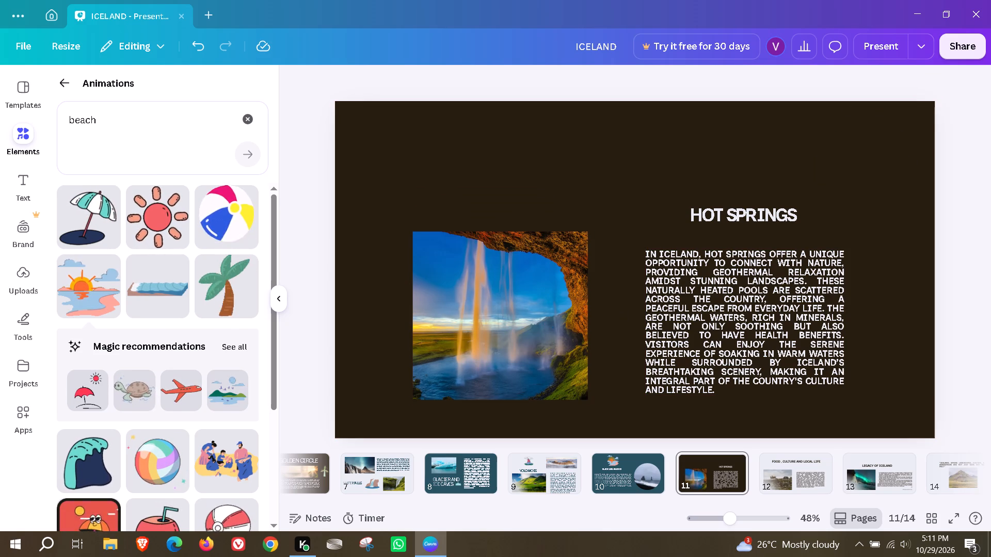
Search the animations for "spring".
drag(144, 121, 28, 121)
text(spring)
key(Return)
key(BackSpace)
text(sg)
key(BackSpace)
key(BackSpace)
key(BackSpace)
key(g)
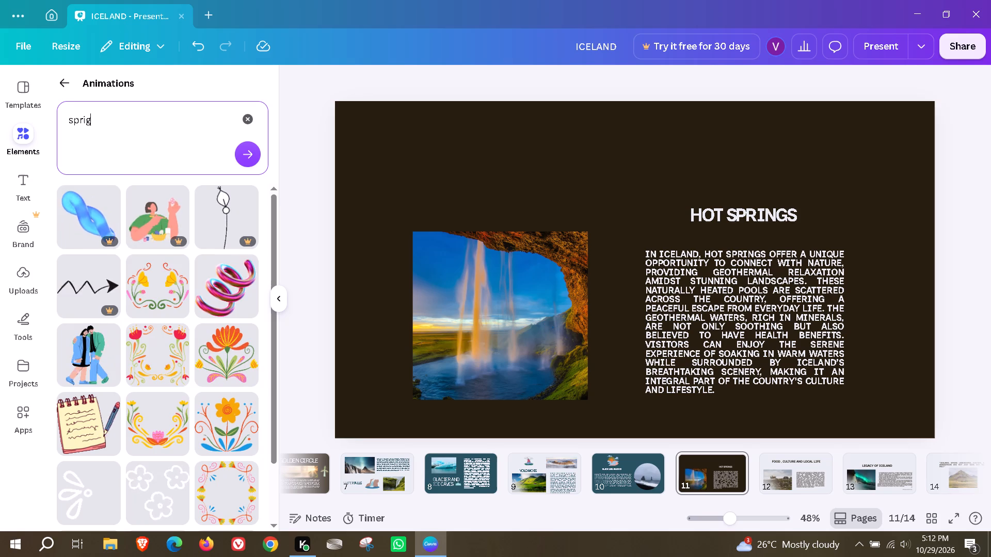
Search animations for "hot springs", add the pale rising steam to page 11, shrink it, and place it above the waterfall photo.
key(BackSpace)
key(BackSpace)
key(BackSpace)
key(BackSpace)
key(BackSpace)
key(BackSpace)
key(BackSpace)
key(BackSpace)
key(BackSpace)
key(BackSpace)
key(BackSpace)
text(ht)
key(BackSpace)
text(ot springs)
key(Return)
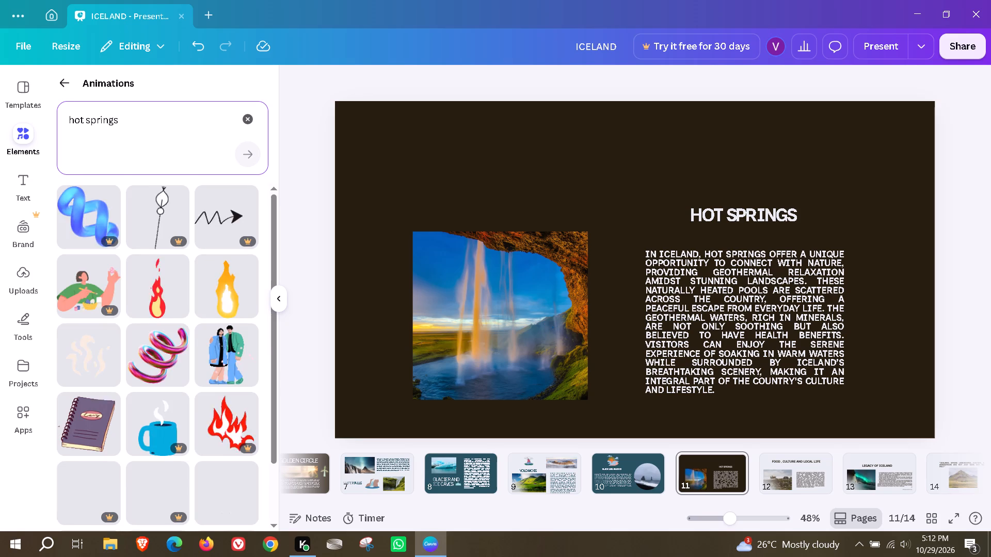
drag(89, 377, 436, 223)
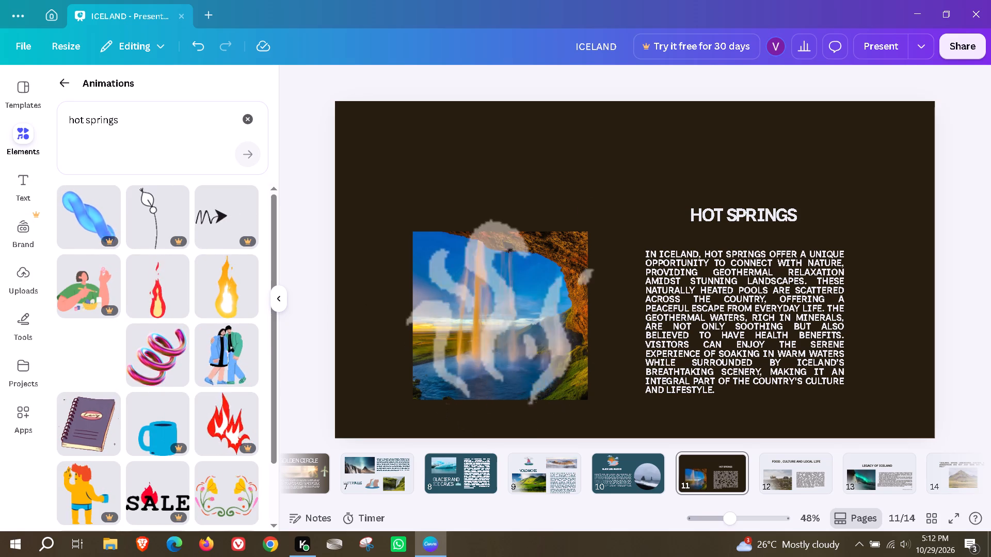
drag(436, 223, 452, 171)
drag(625, 119, 485, 335)
drag(440, 366, 498, 176)
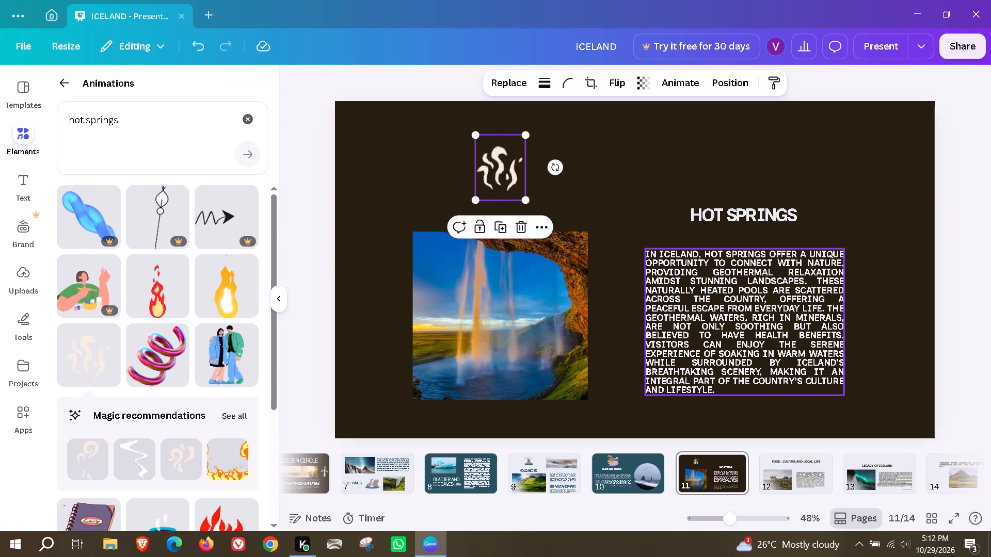
click(656, 246)
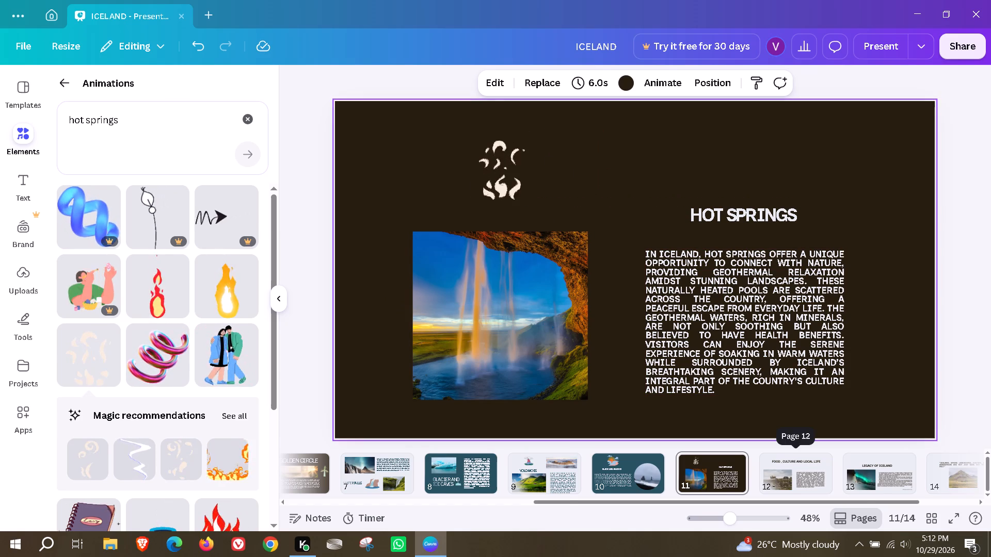
On page 12, shrink the "FOOD , CULTURE AND LOCAL LIFE" heading to size 39.3 and place it closer above the sheep photo and paragraph.
scroll(798, 492, down, 1)
click(723, 473)
click(577, 151)
click(594, 187)
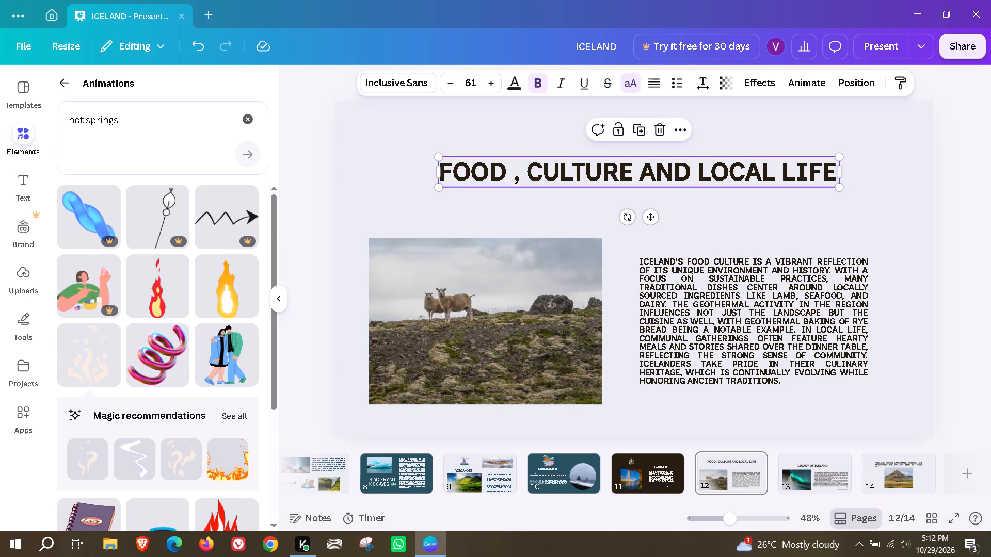
drag(838, 187, 695, 188)
drag(597, 171, 647, 216)
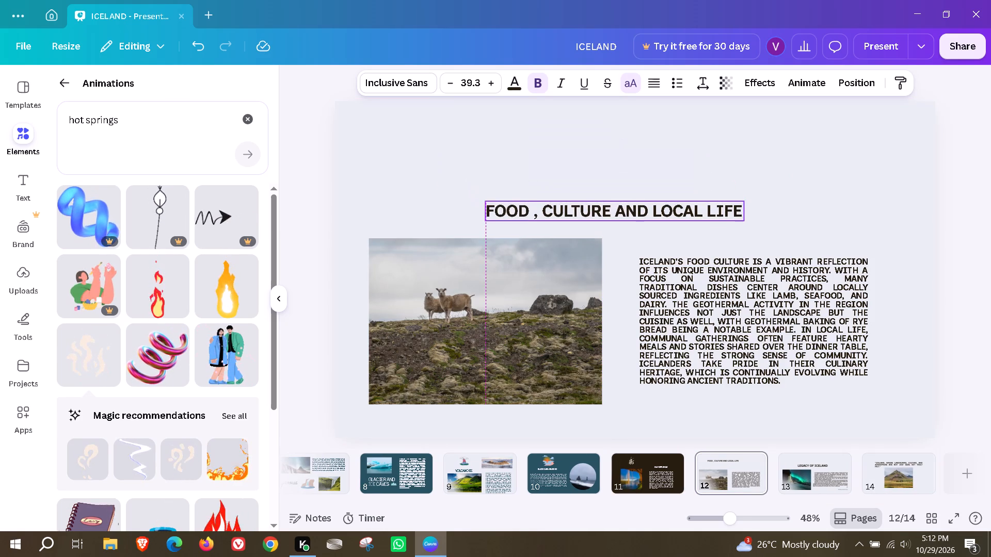
drag(647, 216, 643, 209)
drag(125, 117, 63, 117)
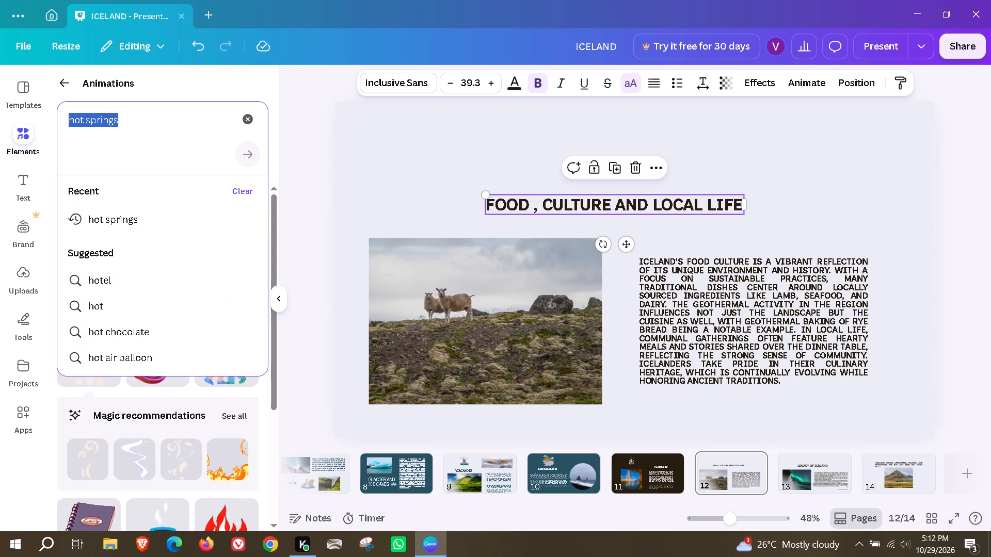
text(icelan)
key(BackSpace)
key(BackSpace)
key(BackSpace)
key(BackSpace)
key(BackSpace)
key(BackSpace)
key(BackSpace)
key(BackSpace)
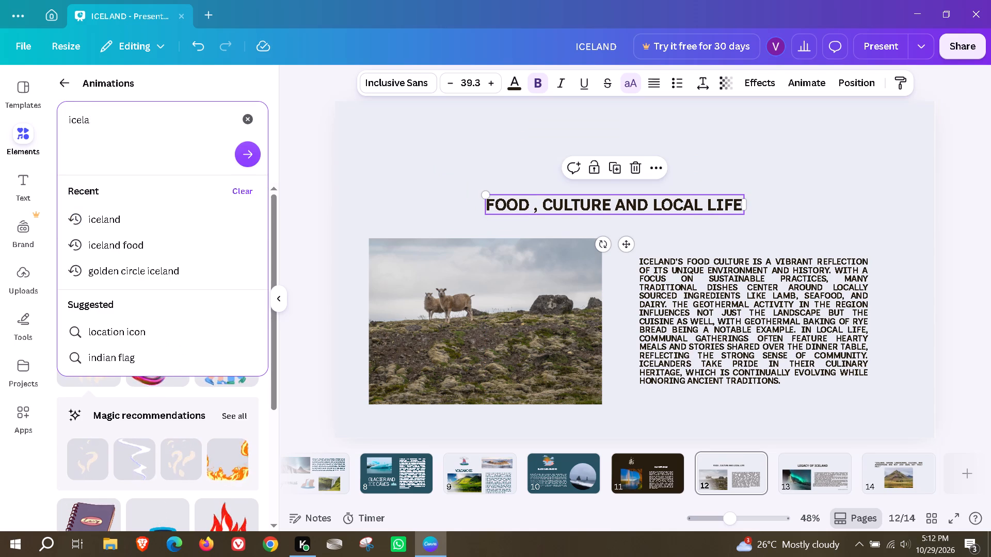
Search animations for "food", add the smiling rice bowl to page 12, shrink it, and place it above the paragraph.
text(food)
key(Return)
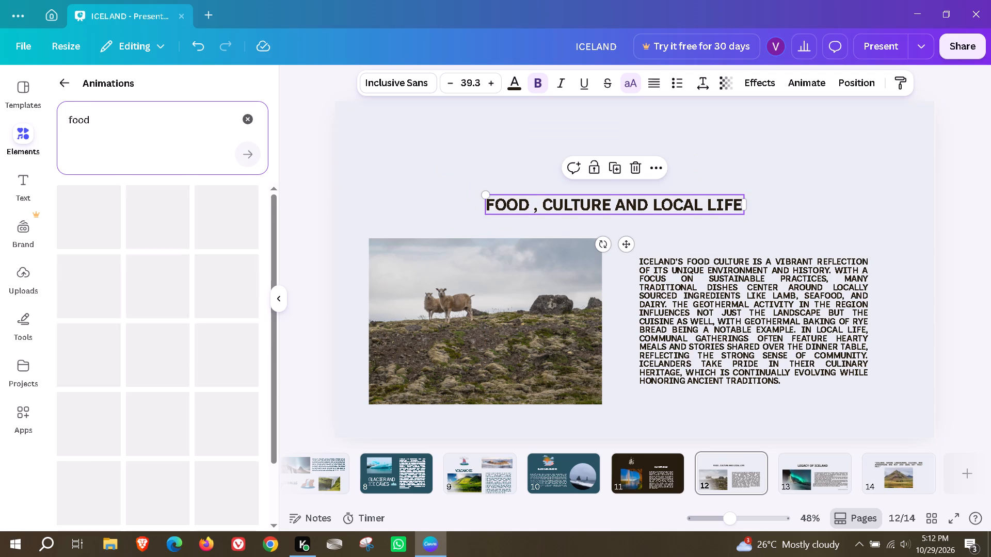
scroll(171, 402, down, 1)
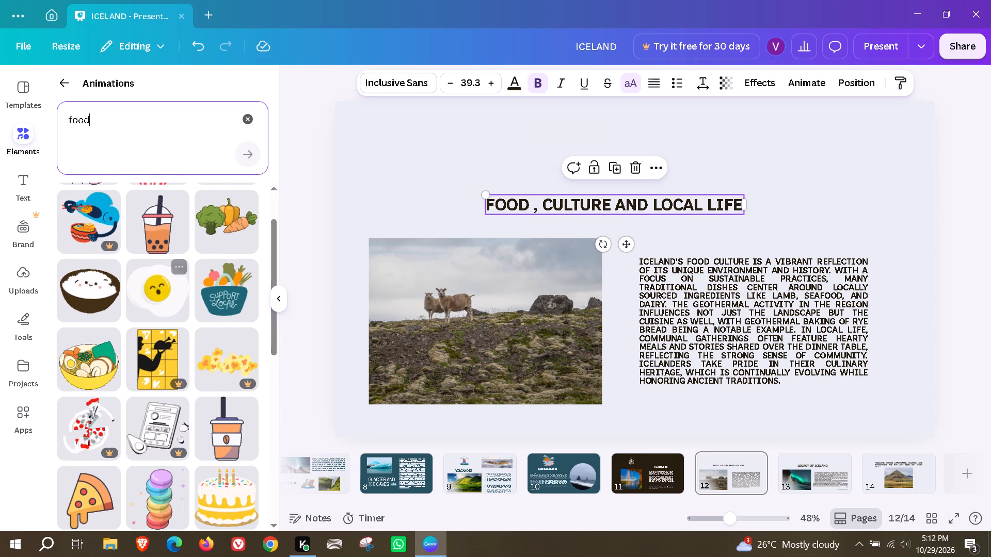
drag(92, 306, 356, 306)
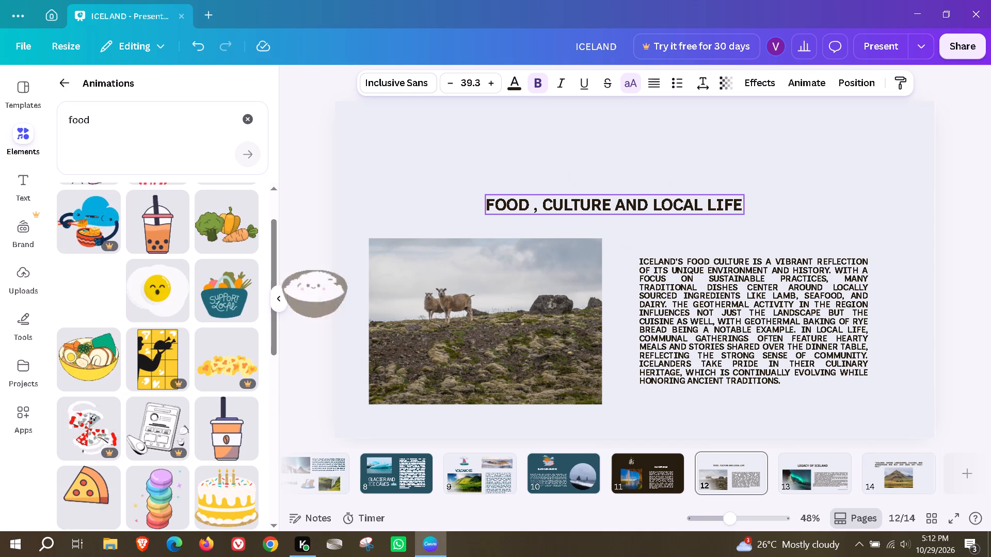
drag(356, 306, 486, 191)
drag(721, 142, 551, 353)
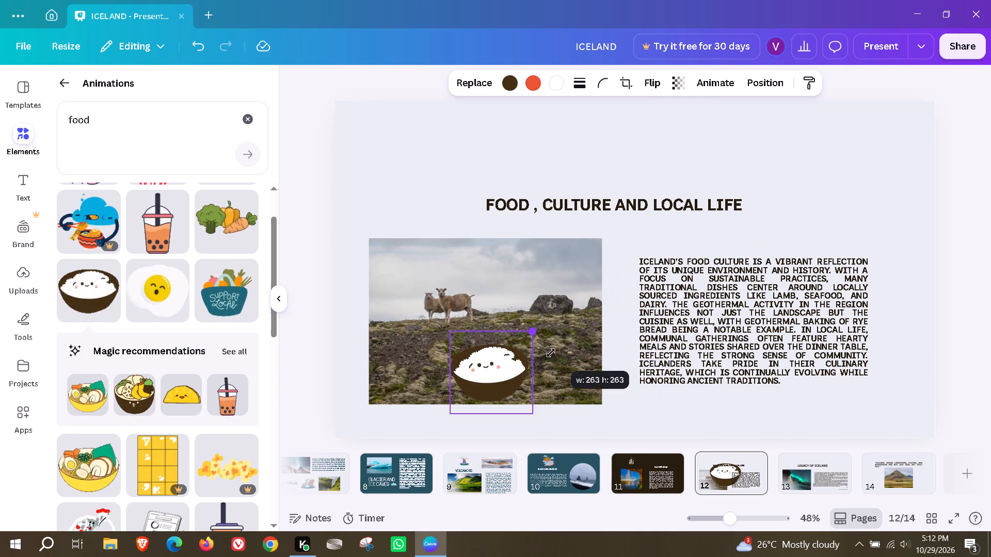
drag(551, 353, 544, 366)
drag(504, 397, 612, 192)
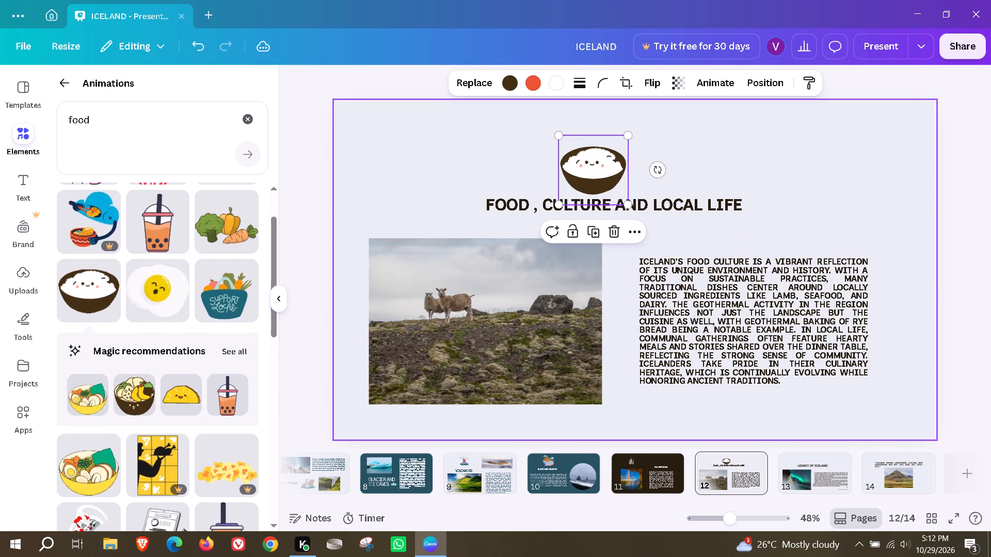
drag(626, 130, 603, 160)
drag(591, 172, 761, 231)
click(866, 216)
Search animations for "nature", add the brown smoking volcano to page 13, shrink it, and place it above the aurora photo beside the heading.
click(802, 488)
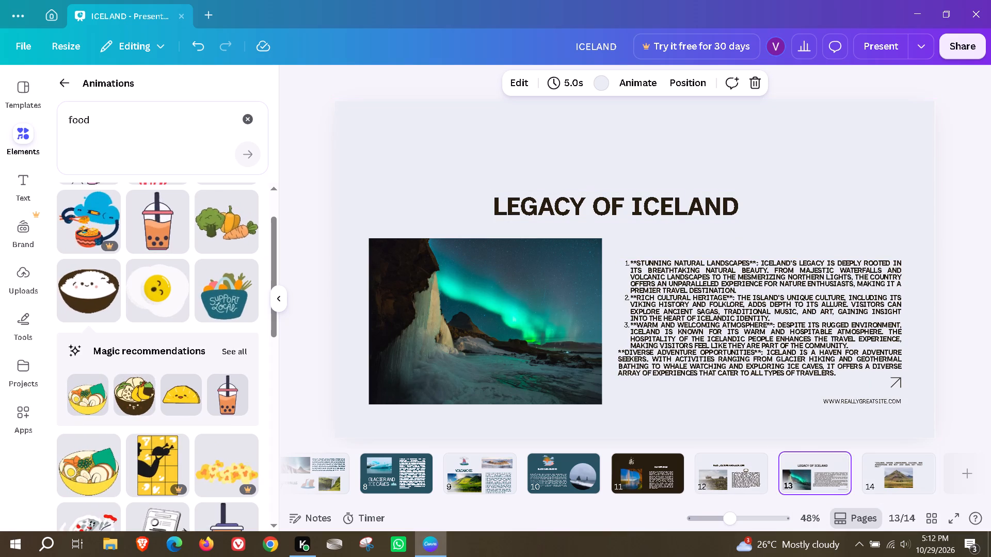
click(60, 118)
drag(97, 119, 60, 119)
text(nau)
key(BackSpace)
text(ture)
key(Return)
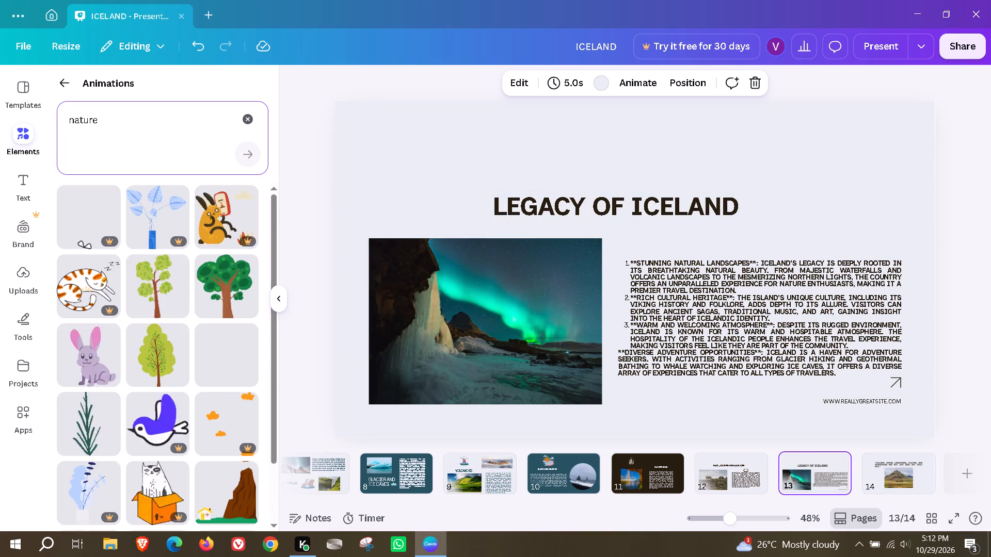
scroll(106, 439, down, 3)
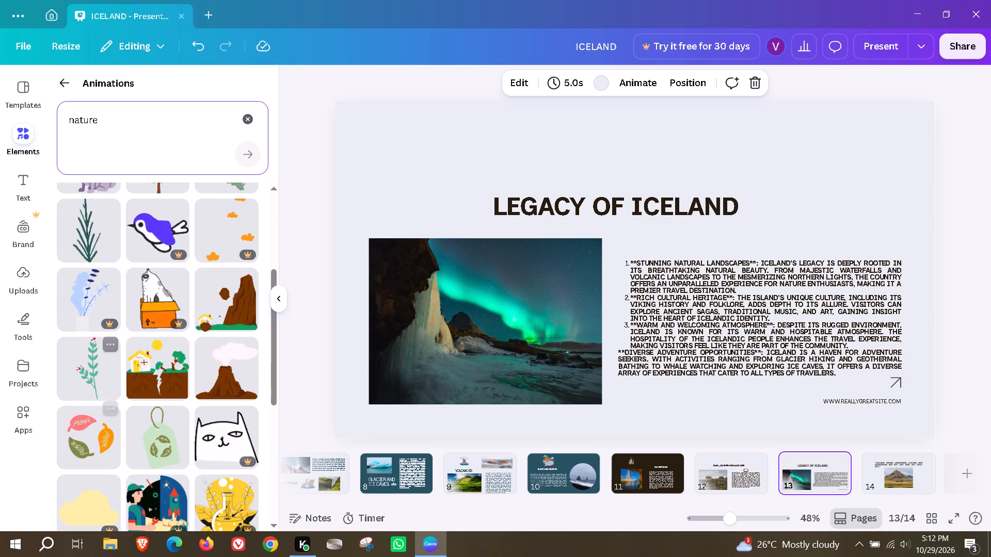
scroll(119, 410, down, 1)
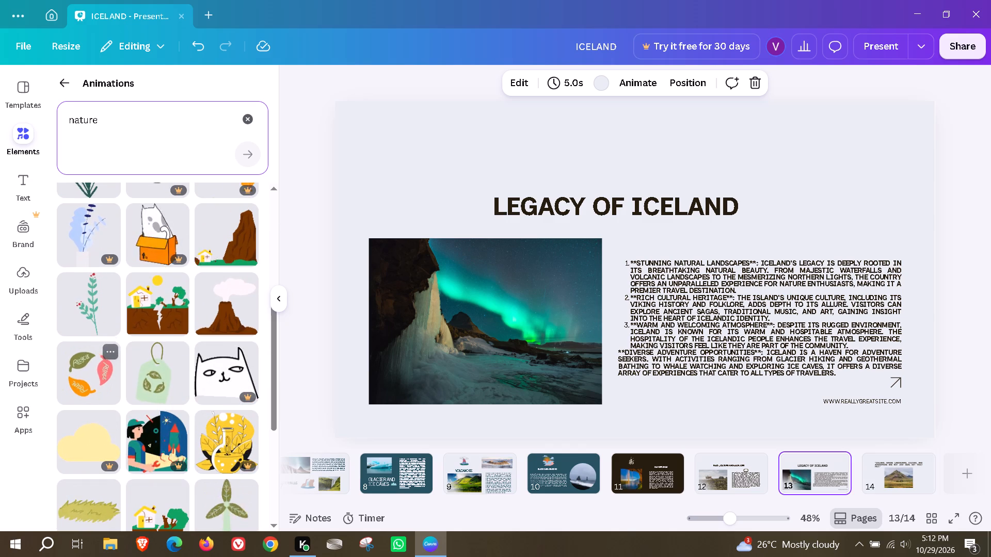
drag(217, 323, 453, 200)
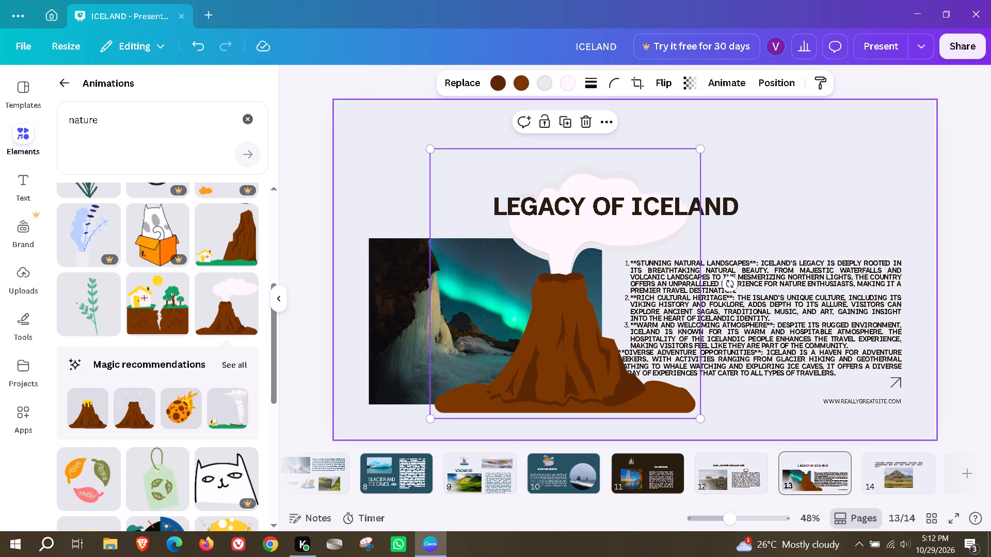
drag(698, 151, 517, 379)
drag(453, 403, 413, 196)
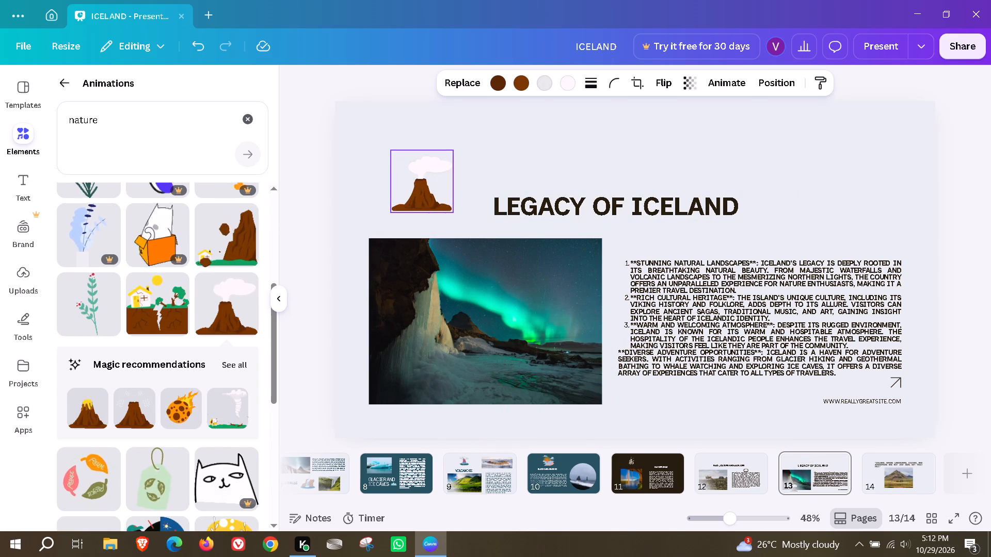
drag(413, 196, 411, 208)
On page 13, shrink the "LEGACY OF ICELAND" heading to size 50.1 and centre it above the aurora photo and paragraph.
click(649, 204)
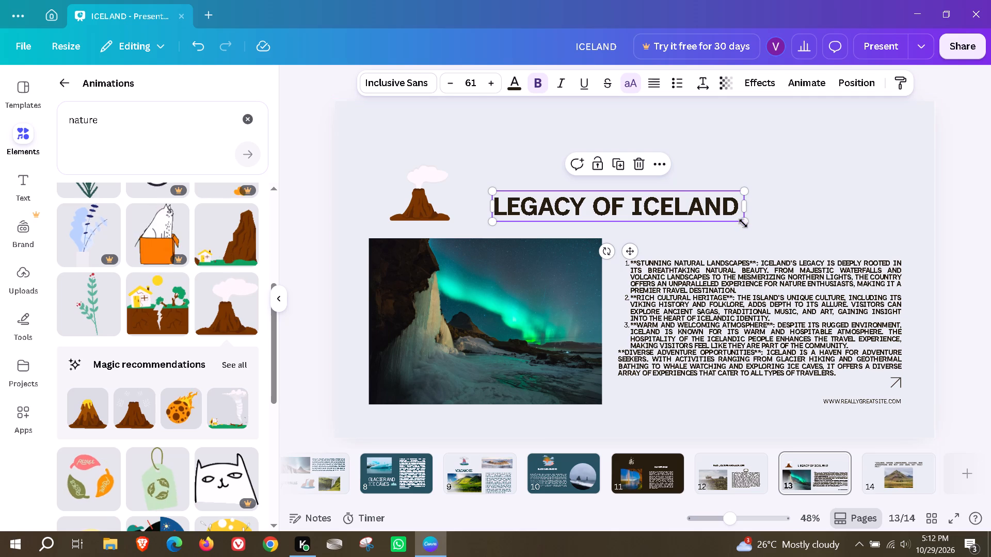
drag(743, 223, 699, 210)
drag(588, 209, 618, 218)
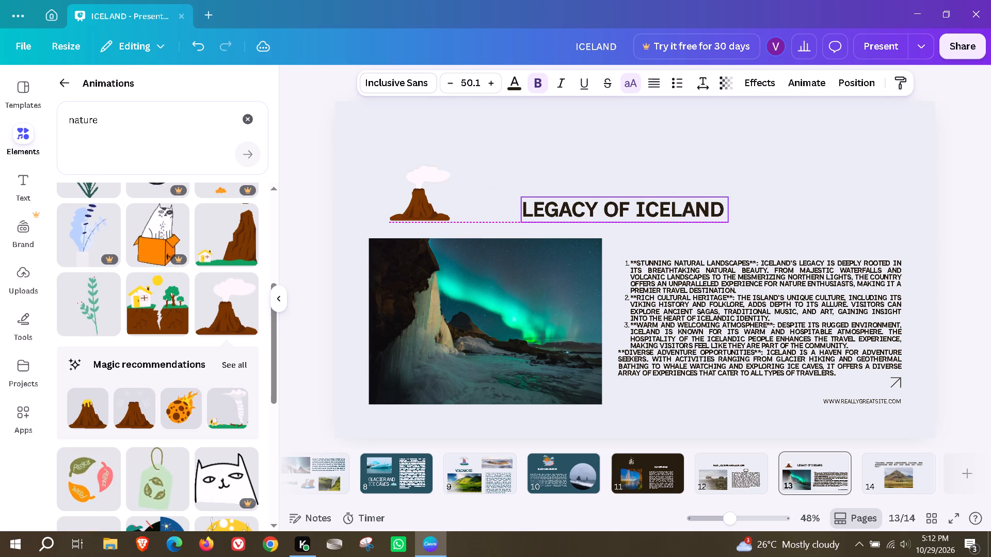
drag(618, 218, 613, 217)
click(776, 223)
Delete the small arrow and the website address below the paragraph on page 13.
click(755, 319)
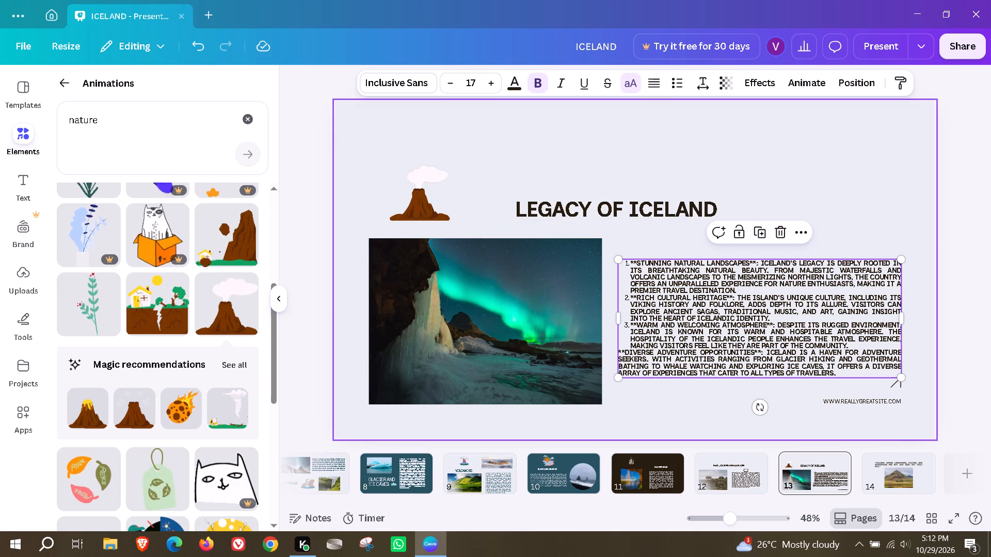
click(896, 386)
click(908, 357)
click(911, 356)
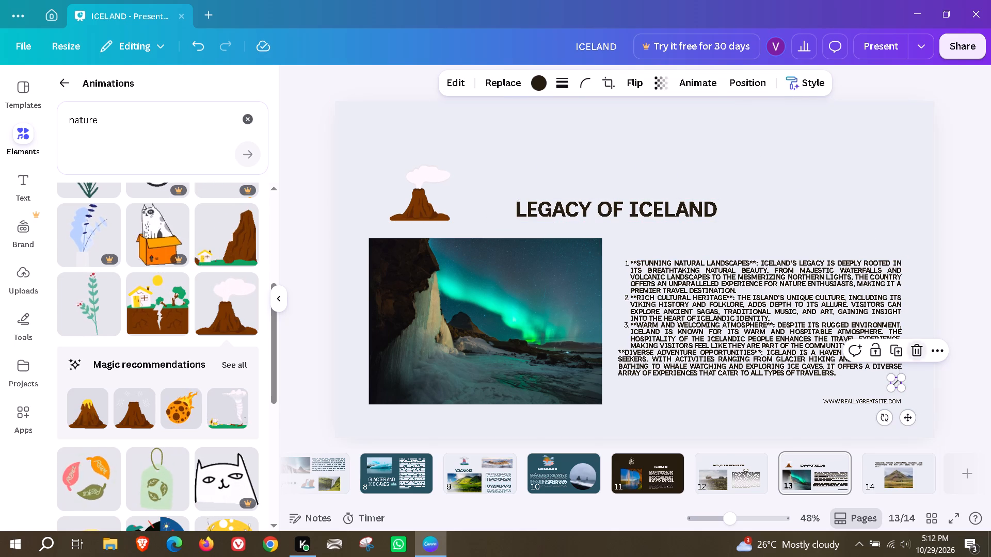
click(874, 398)
click(872, 375)
Enlarge the numbered paragraph on page 13 to size 19, fit its width inside the page, and place it beside the aurora photo.
click(798, 336)
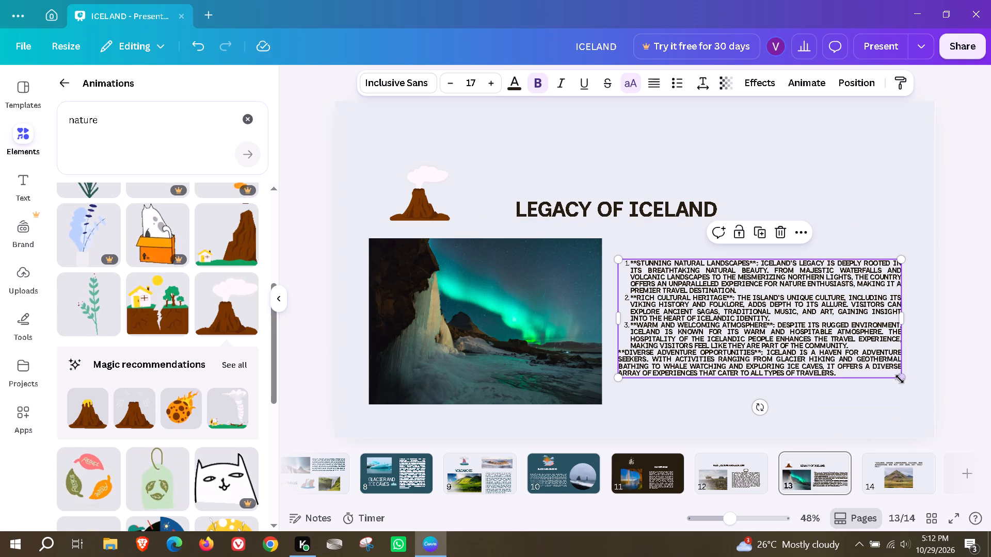
drag(900, 379, 926, 412)
drag(936, 326, 907, 331)
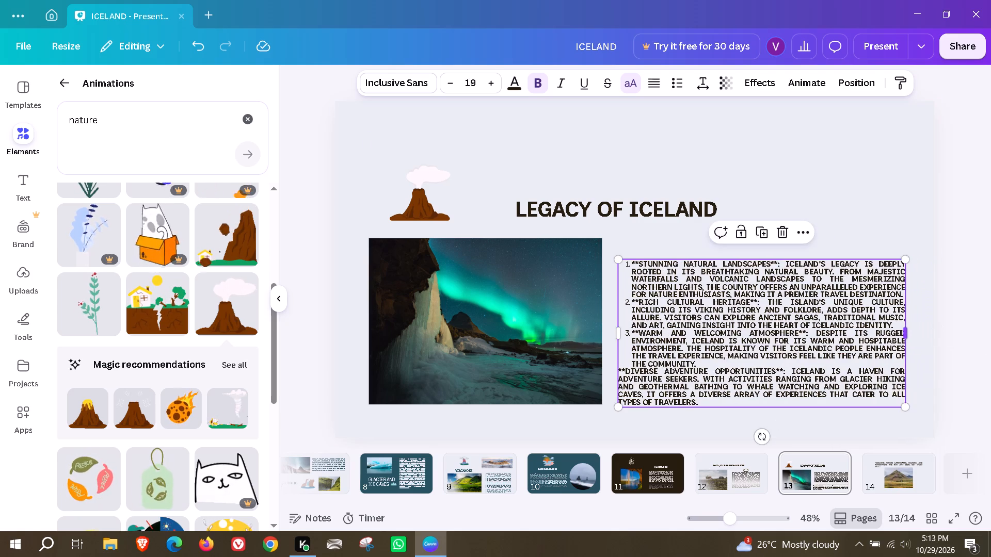
drag(827, 333, 832, 317)
click(834, 179)
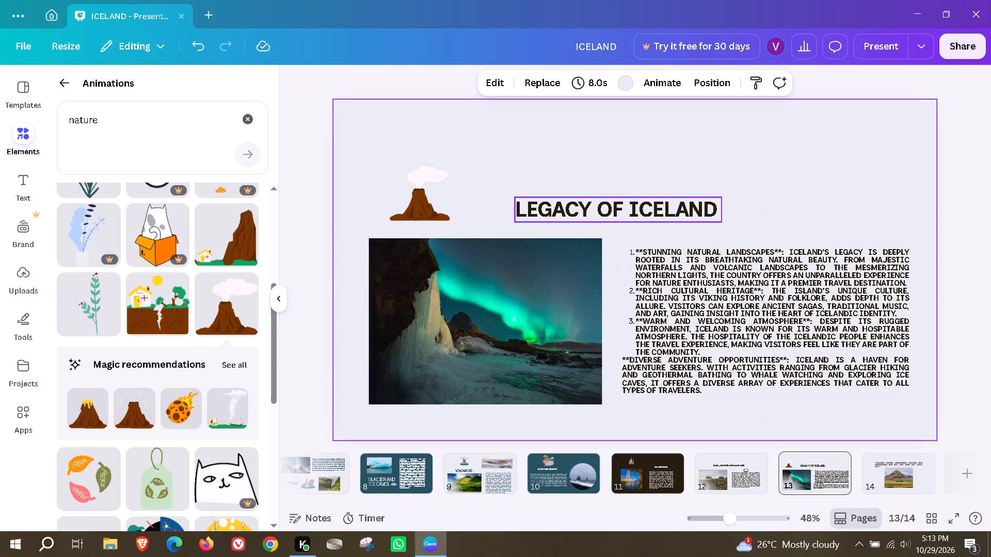
On page 14, enlarge the "ICELAND: WHERE LANDSCAPES, CULTURE..." quote to size 40.7 and centre it above the mountain photo.
scroll(808, 433, down, 3)
click(555, 194)
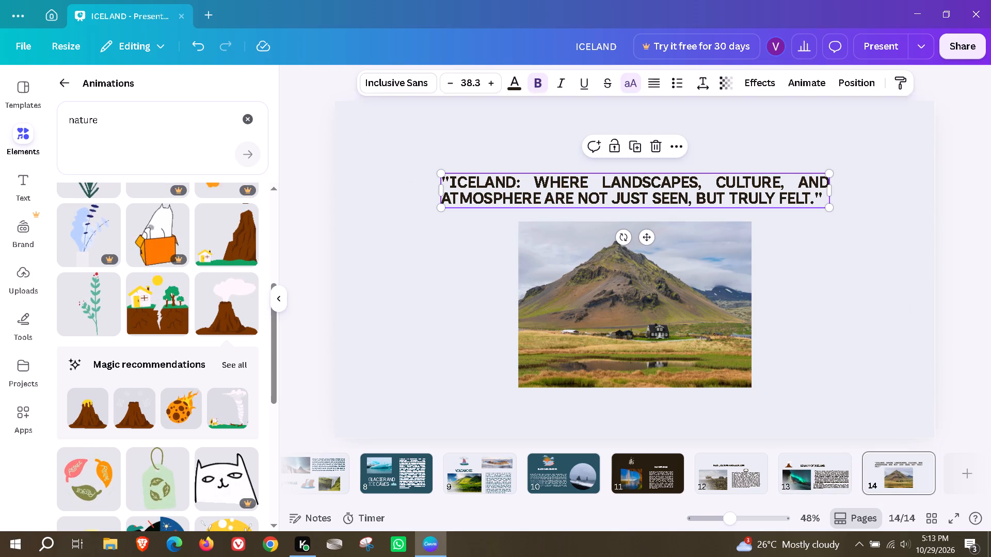
drag(833, 207, 855, 243)
drag(734, 195, 714, 192)
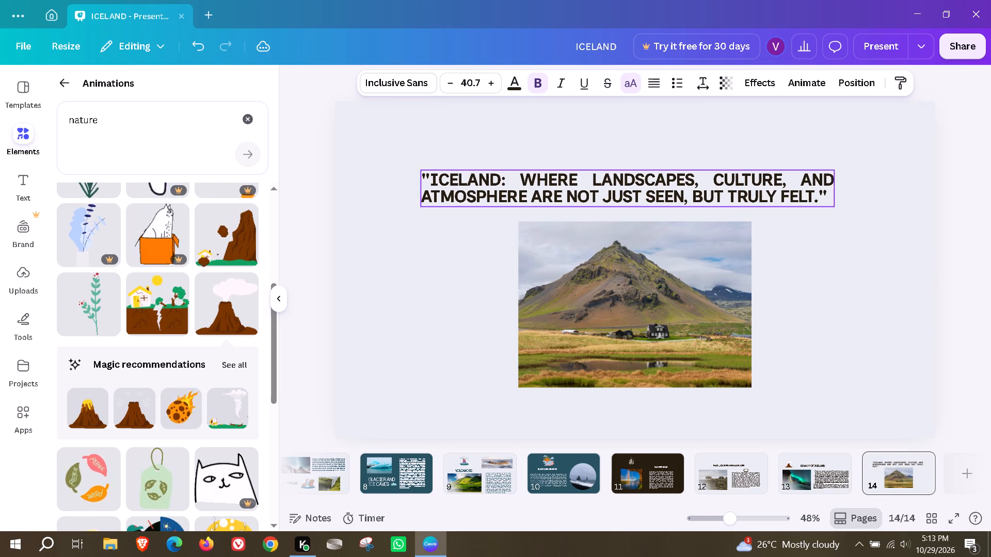
drag(714, 192, 722, 191)
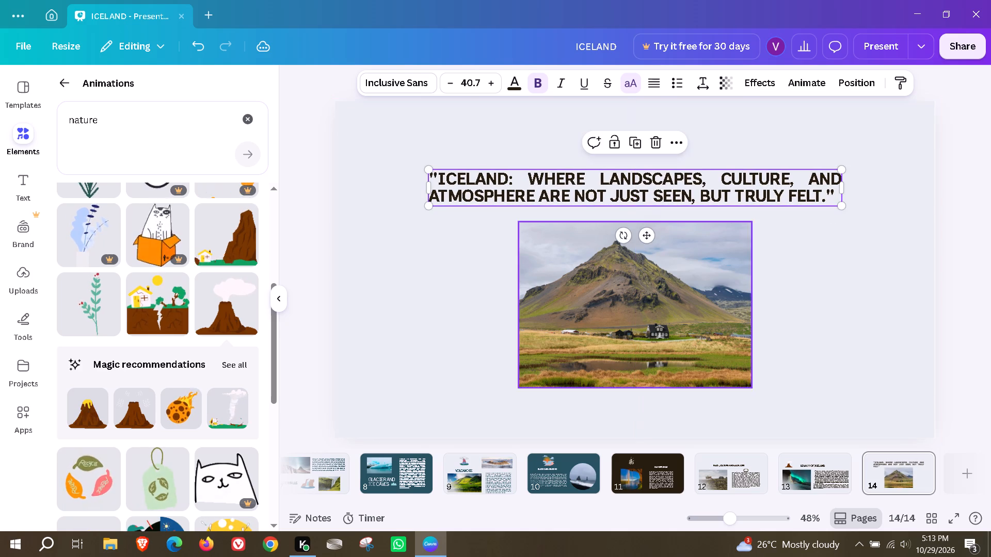
Enlarge the mountain photo on page 14 and centre it just below the quote.
drag(705, 304, 708, 317)
drag(751, 405, 779, 448)
drag(721, 384, 721, 383)
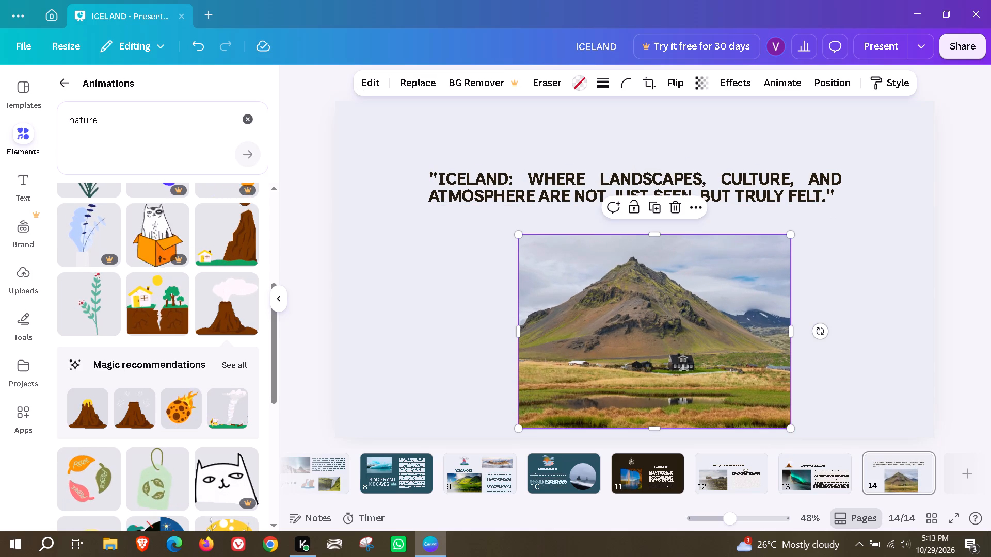
drag(721, 383, 709, 370)
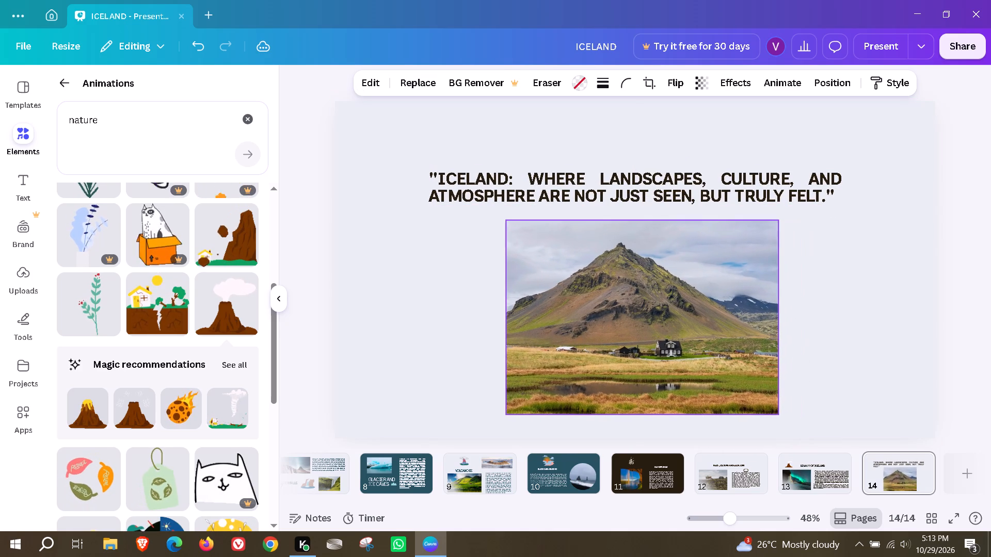
drag(709, 370, 705, 370)
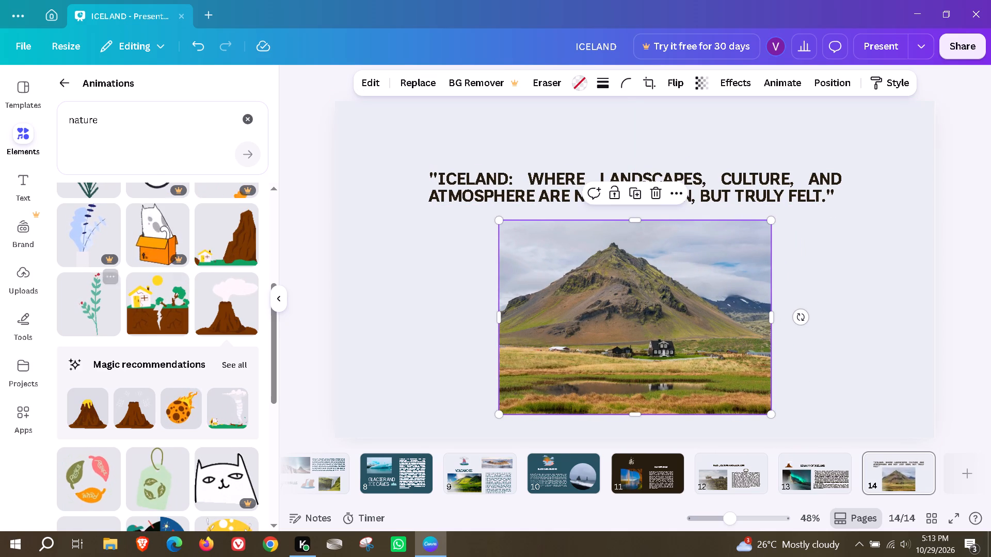
Add the animated green branch with red berries to page 14, shrink it, and place it left of the mountain photo.
drag(93, 310, 401, 237)
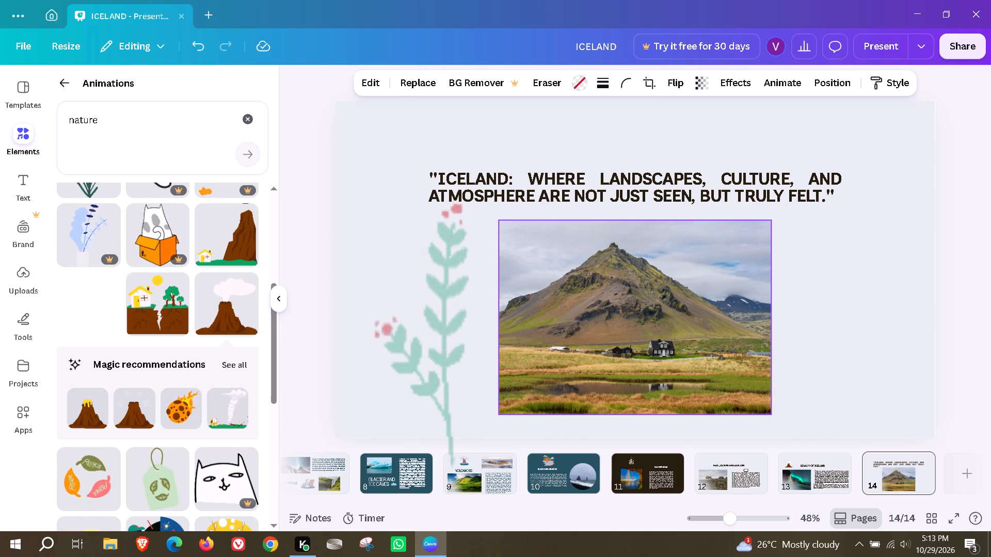
drag(468, 201, 420, 363)
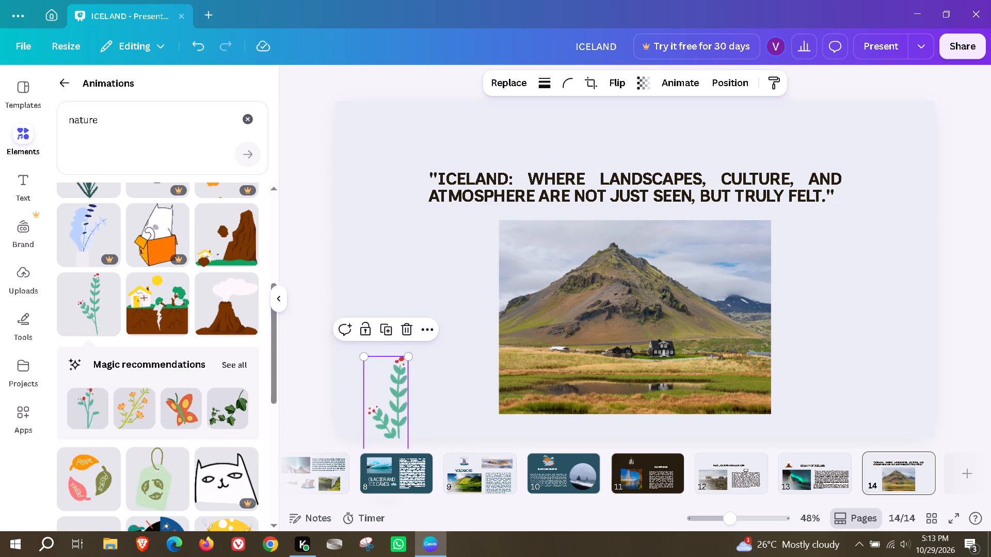
drag(390, 410, 433, 328)
Copy the berry branch and place the duplicate on the other side of the mountain photo at a similar height.
right_click(425, 334)
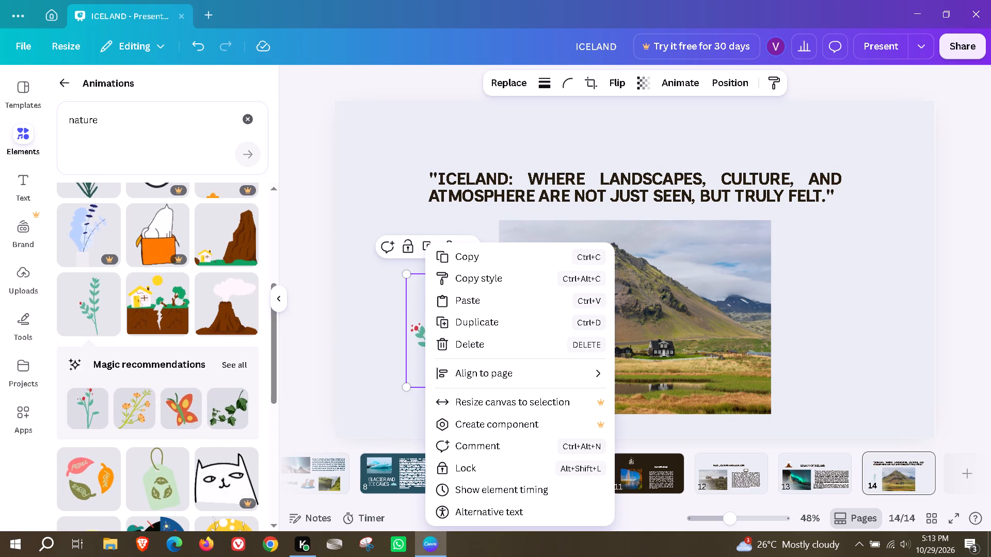
click(477, 266)
right_click(466, 324)
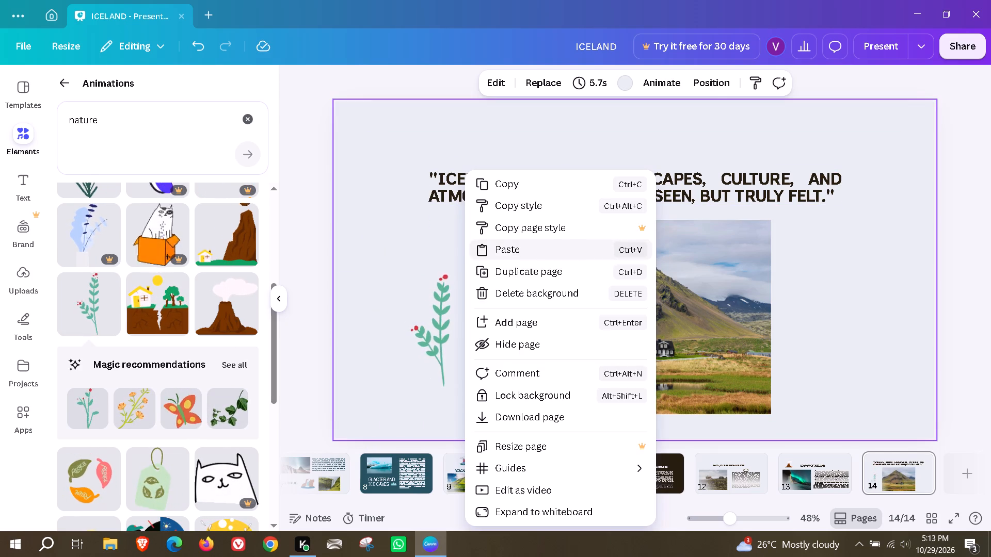
click(509, 245)
drag(433, 346, 838, 337)
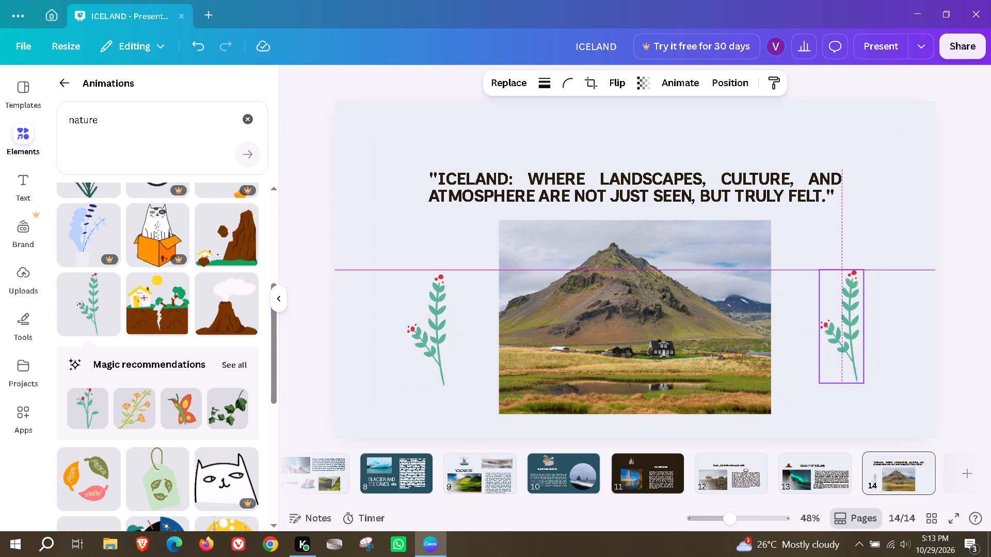
drag(838, 337, 844, 337)
click(907, 202)
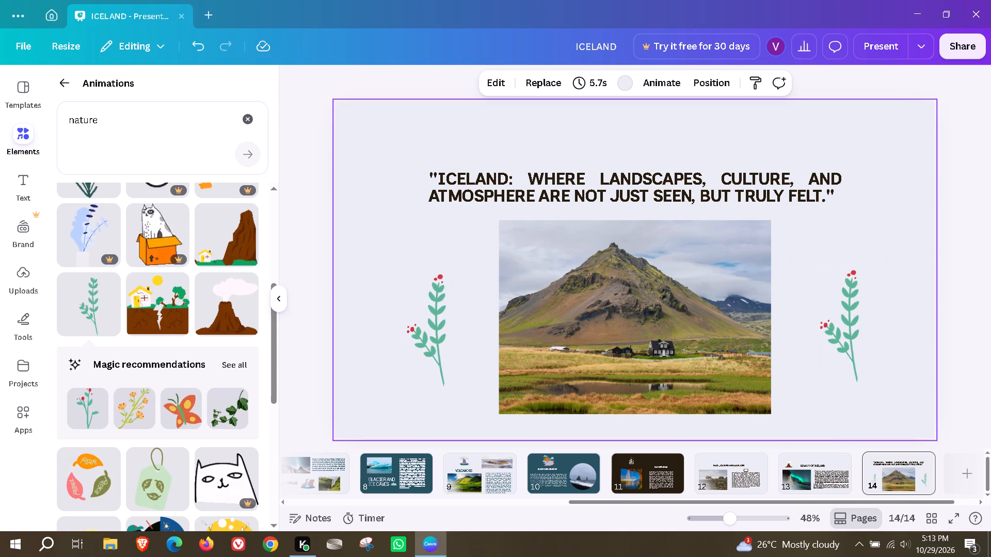
Review the presentation from page 2 through page 14, examining each page's text, photos and animated elements.
scroll(797, 488, up, 14)
click(360, 485)
click(396, 480)
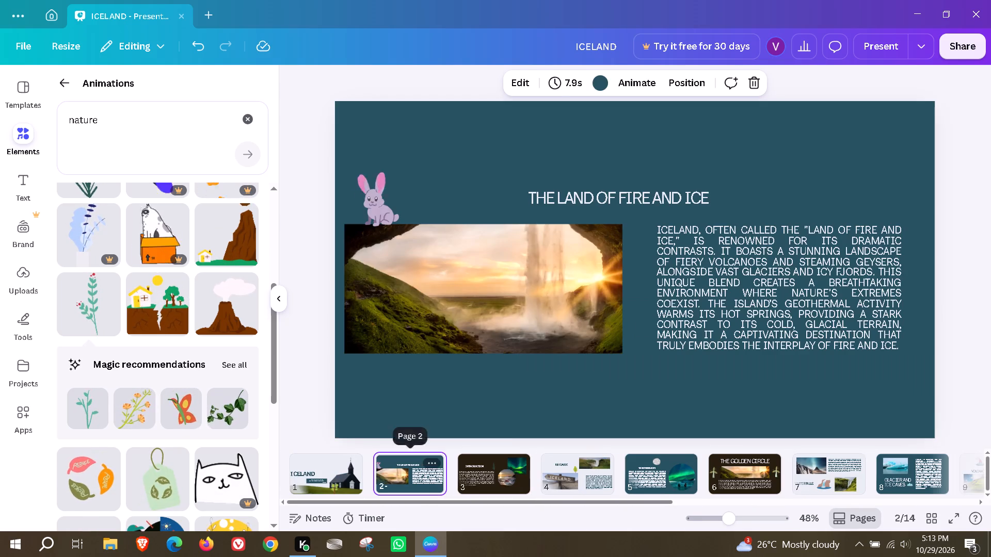
click(488, 478)
click(548, 473)
click(652, 473)
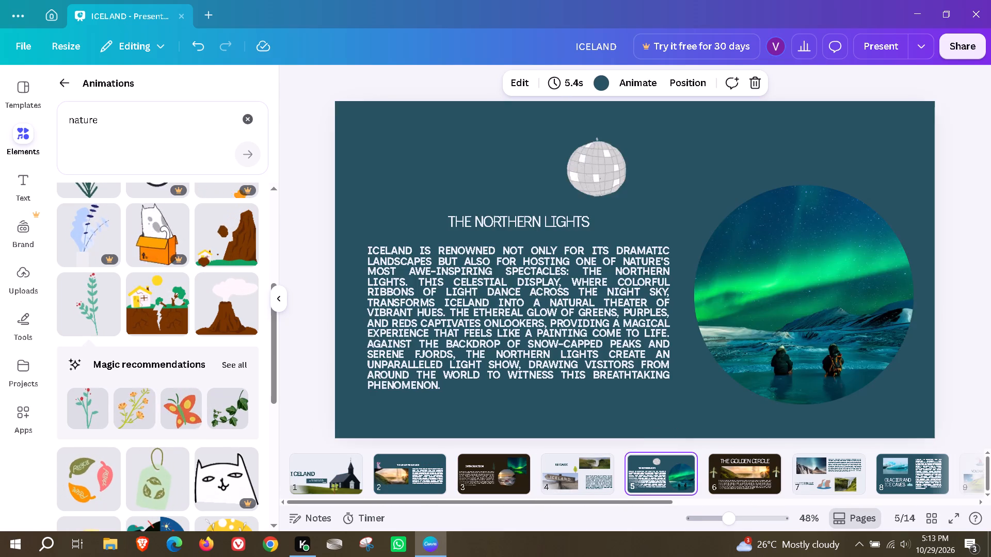
click(743, 466)
click(813, 468)
click(679, 471)
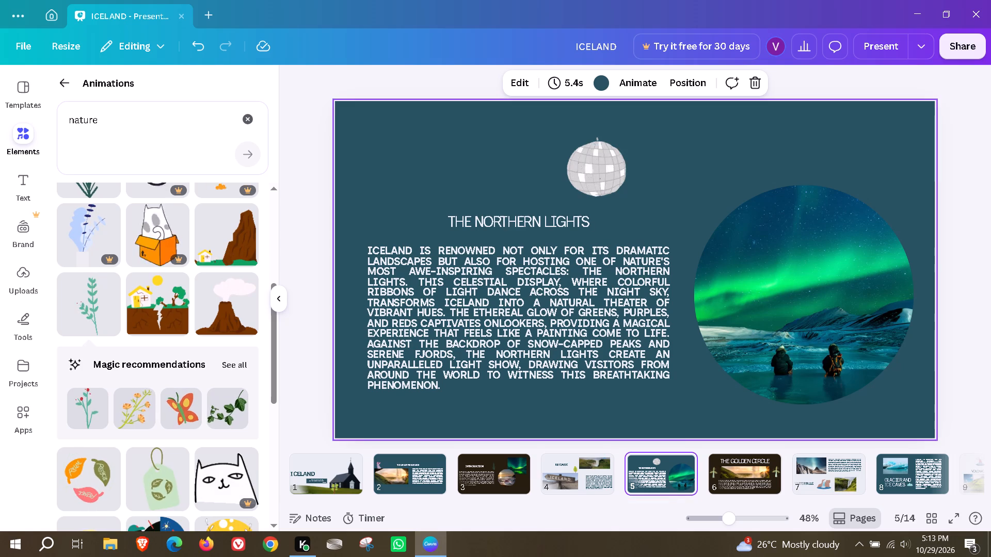
click(750, 474)
click(809, 476)
scroll(809, 476, down, 2)
click(768, 478)
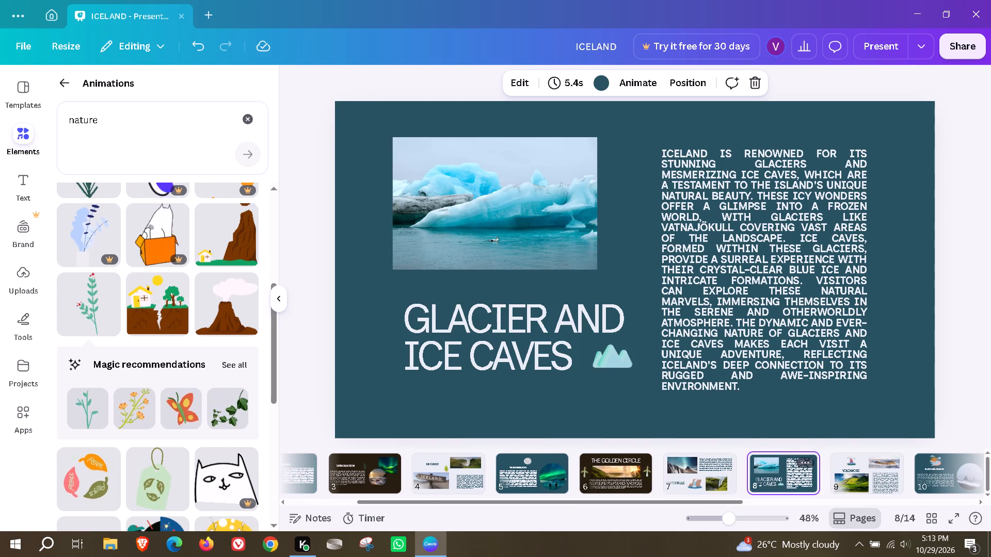
scroll(773, 478, down, 2)
click(763, 475)
click(808, 471)
scroll(809, 471, down, 2)
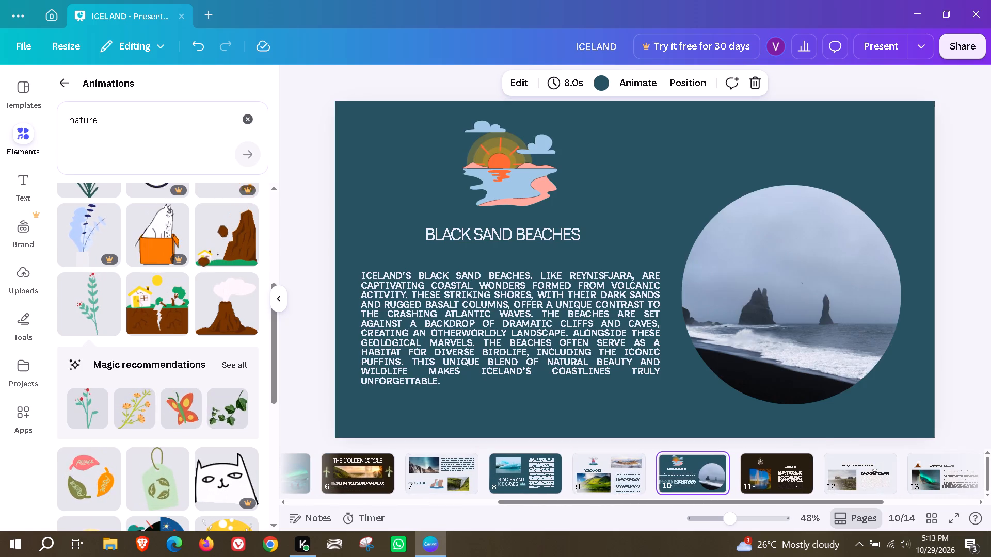
click(789, 476)
click(839, 473)
scroll(839, 473, down, 2)
click(797, 480)
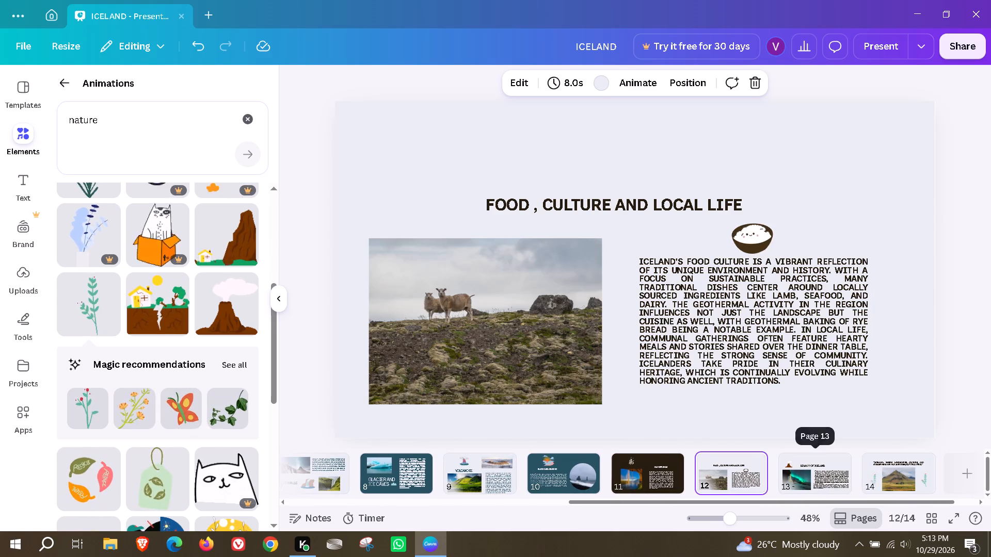
scroll(818, 478, down, 2)
click(852, 472)
Download all pages of the presentation as a PDF with the Digital preset.
click(952, 55)
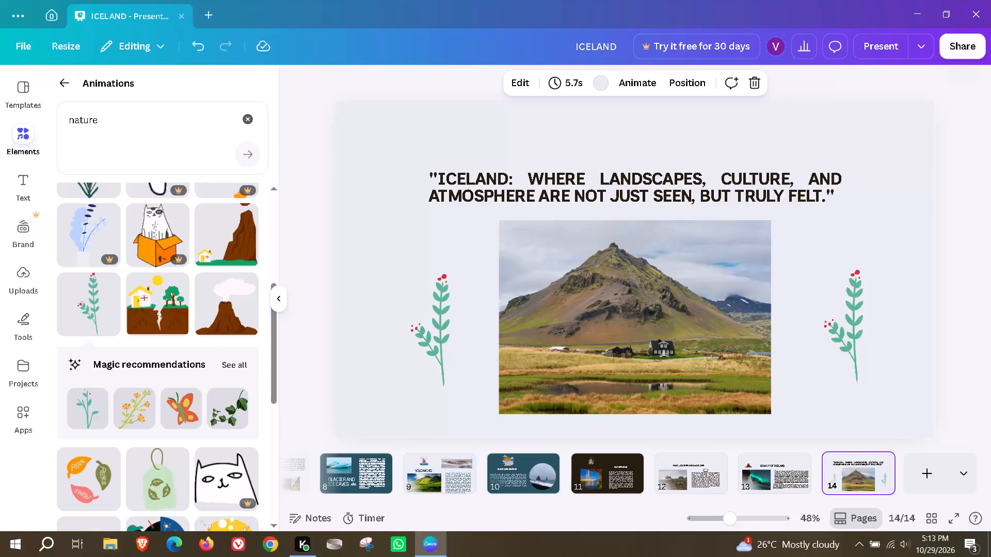
click(747, 350)
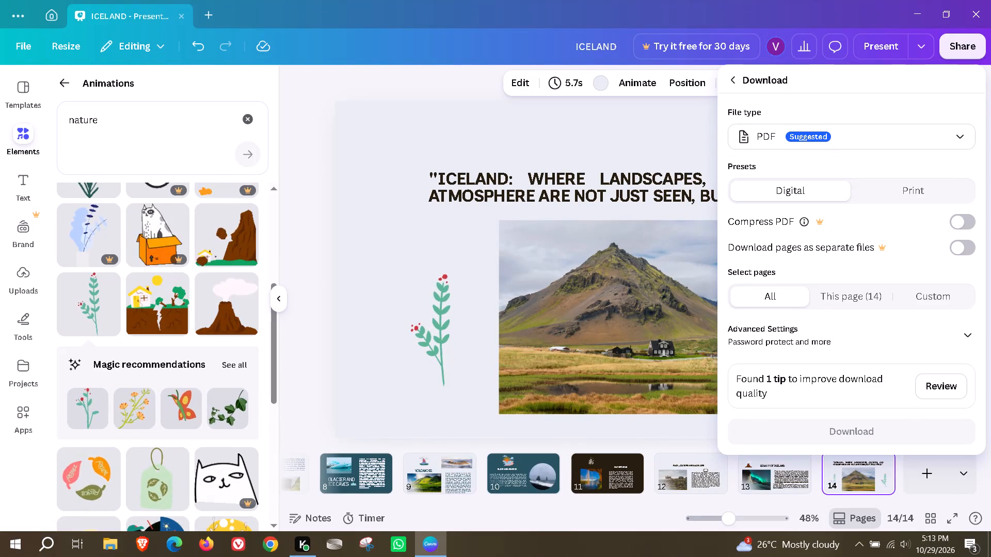
click(836, 435)
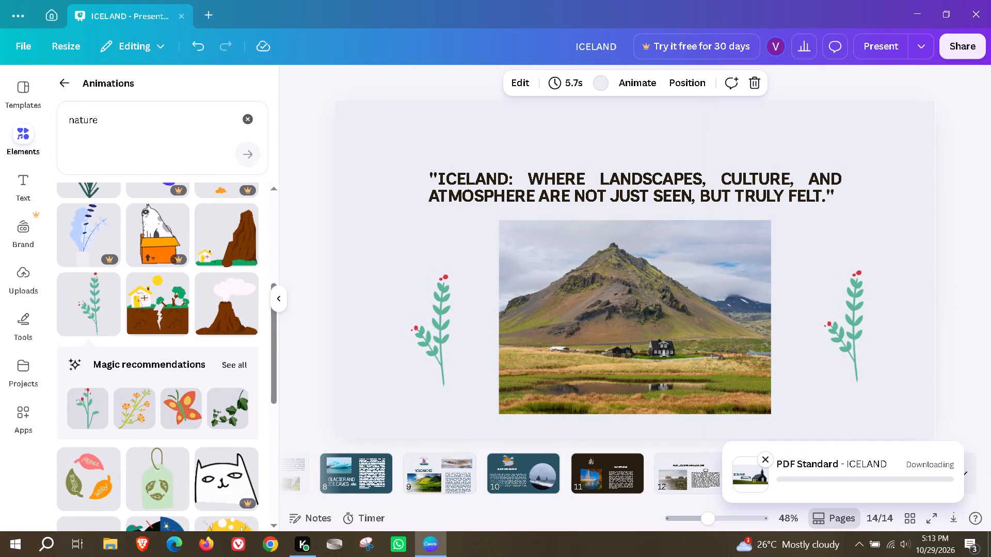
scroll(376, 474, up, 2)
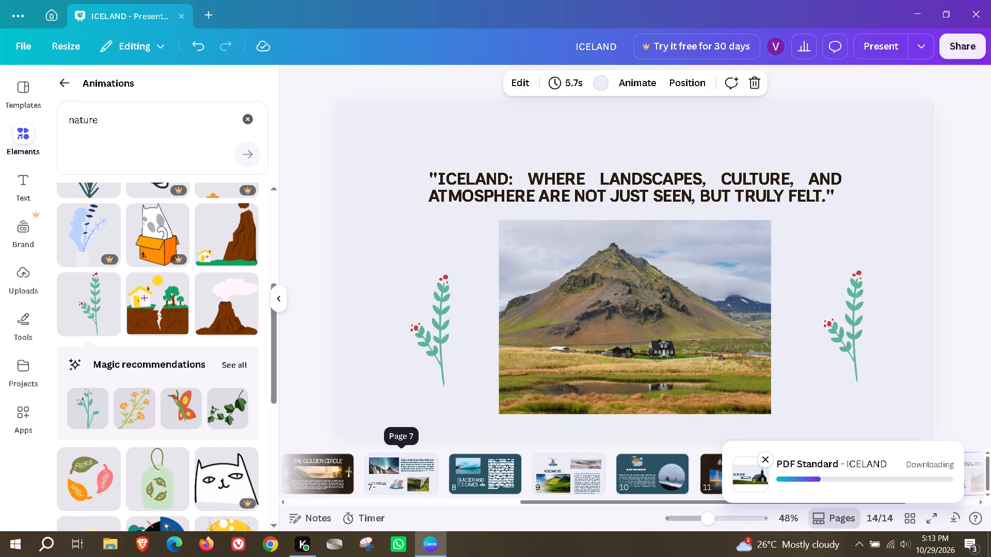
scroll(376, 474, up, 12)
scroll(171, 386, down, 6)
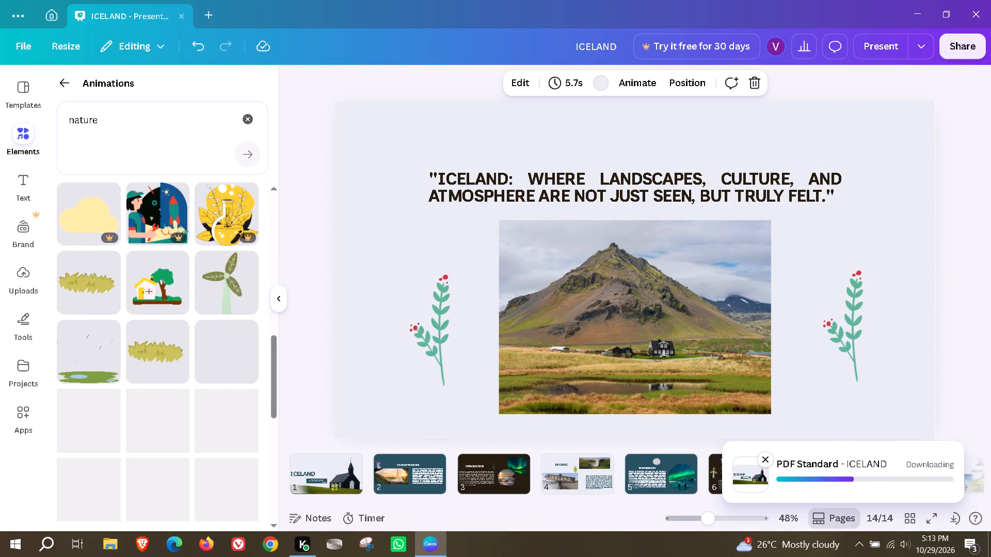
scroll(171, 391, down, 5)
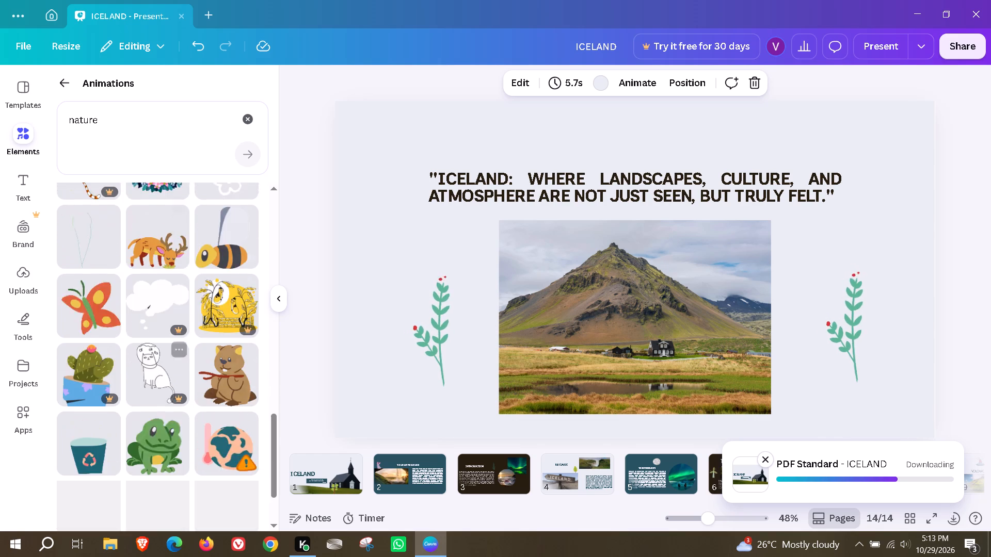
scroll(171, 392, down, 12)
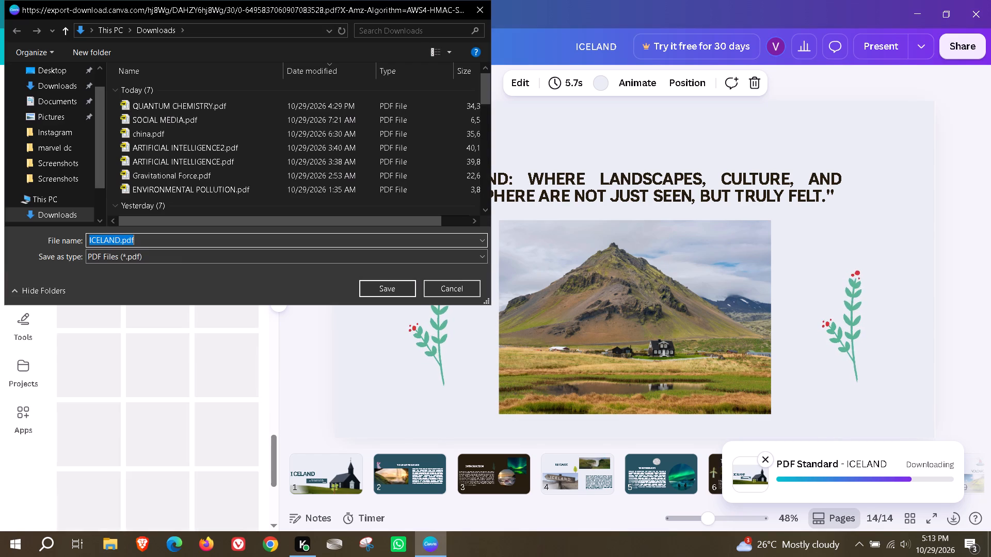
Save the exported PDF as ICELAND.pdf in the Downloads folder.
click(389, 298)
click(392, 291)
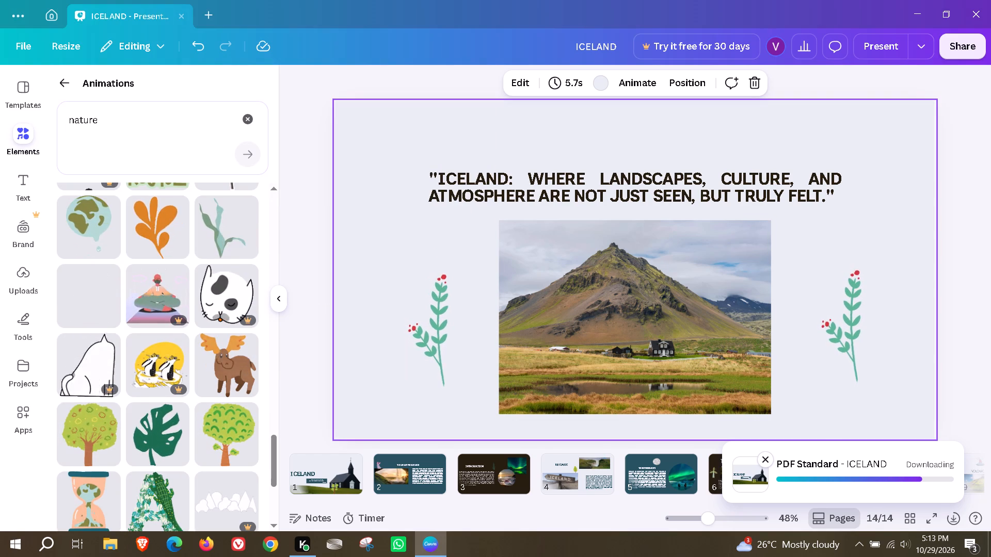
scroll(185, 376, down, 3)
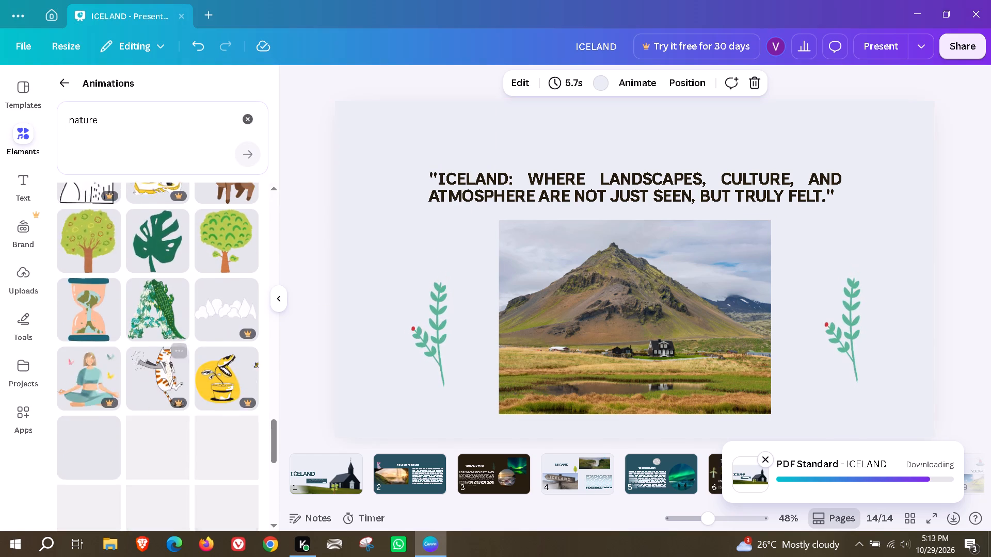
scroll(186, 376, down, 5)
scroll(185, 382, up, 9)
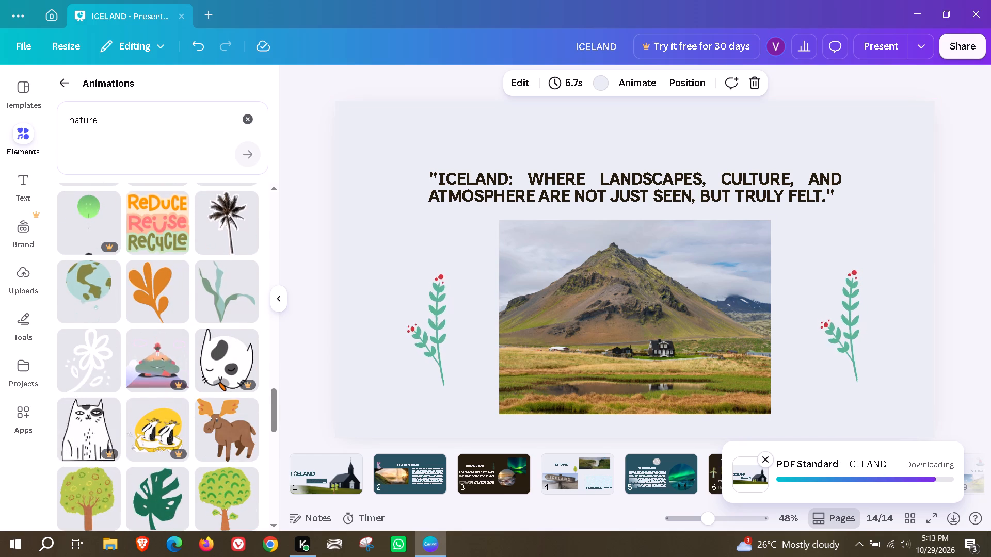
Download the Iceland presentation as an MP4 video.
click(960, 50)
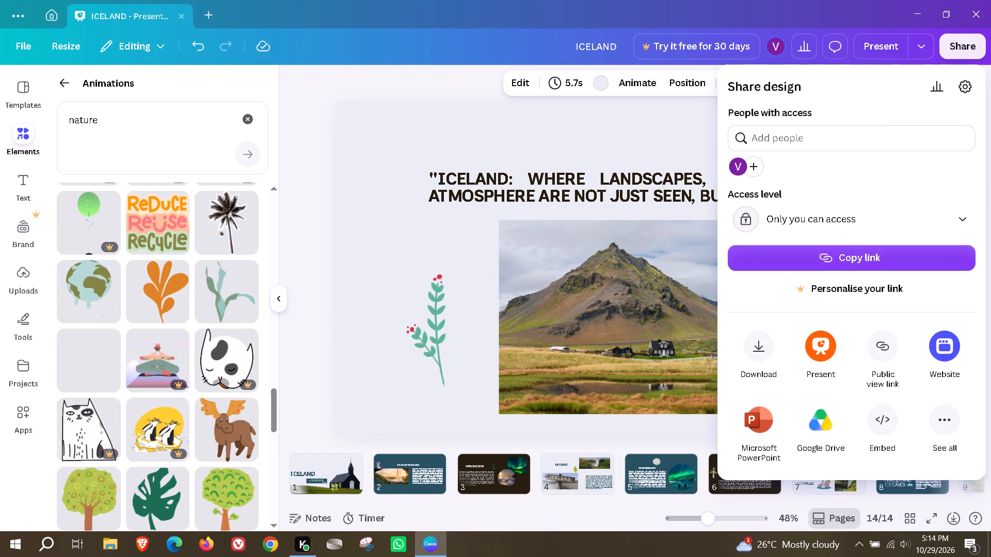
click(758, 358)
click(810, 145)
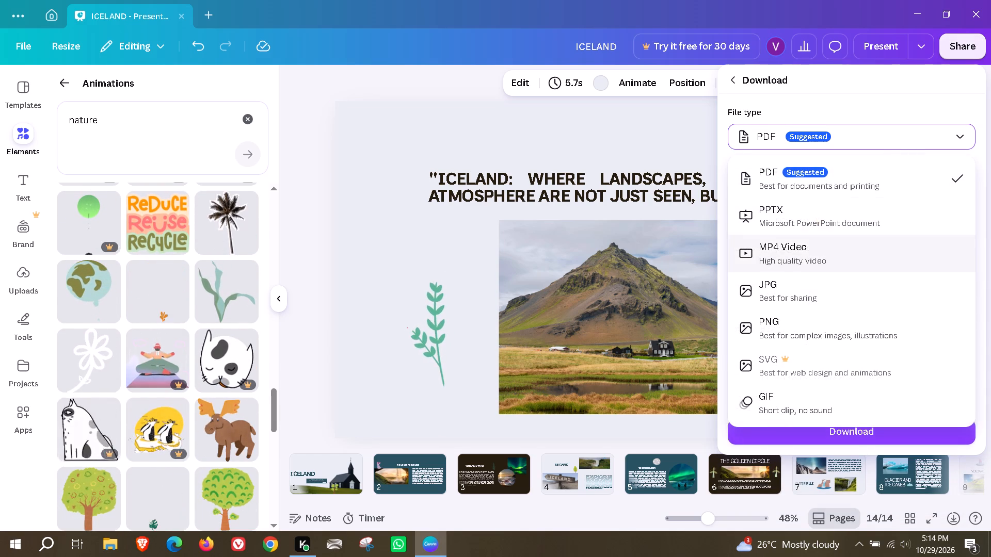
click(789, 250)
click(841, 339)
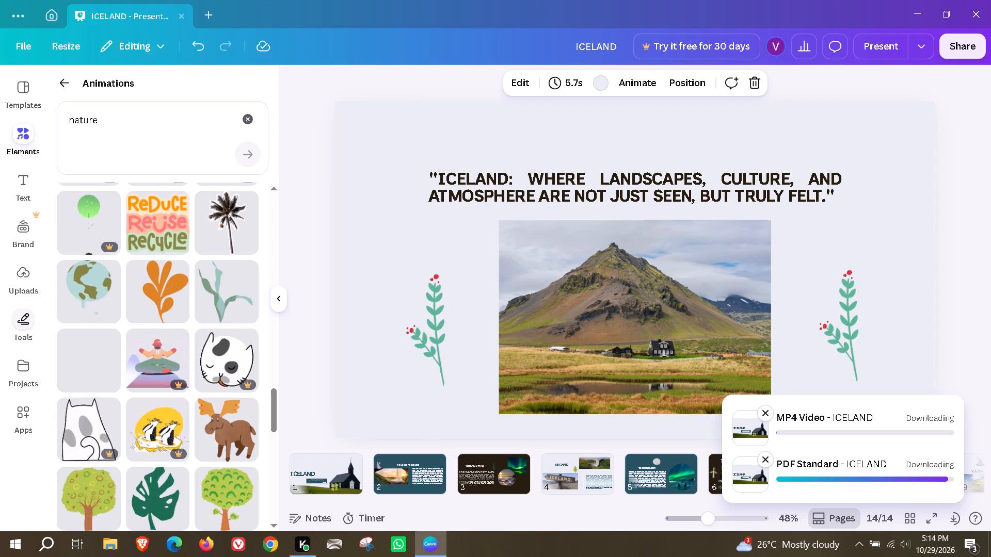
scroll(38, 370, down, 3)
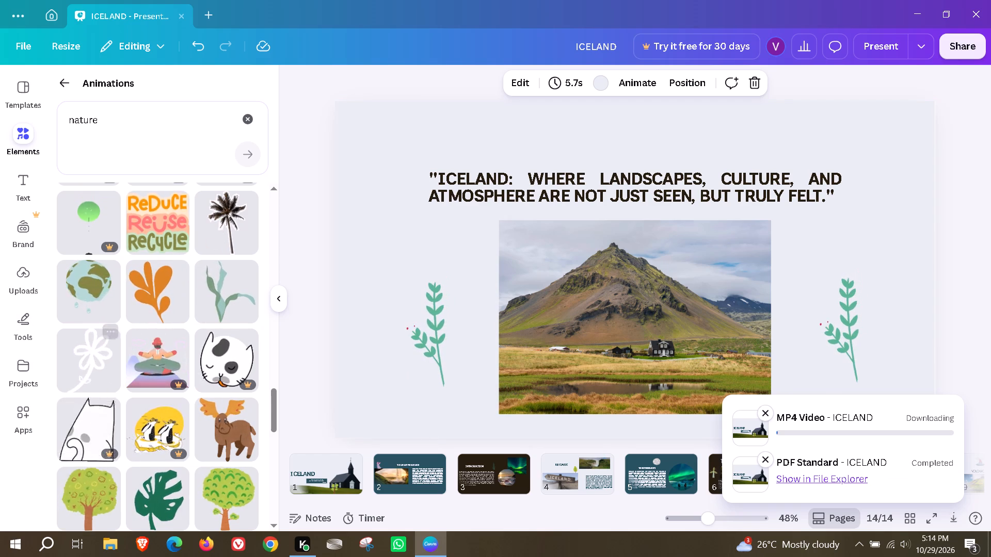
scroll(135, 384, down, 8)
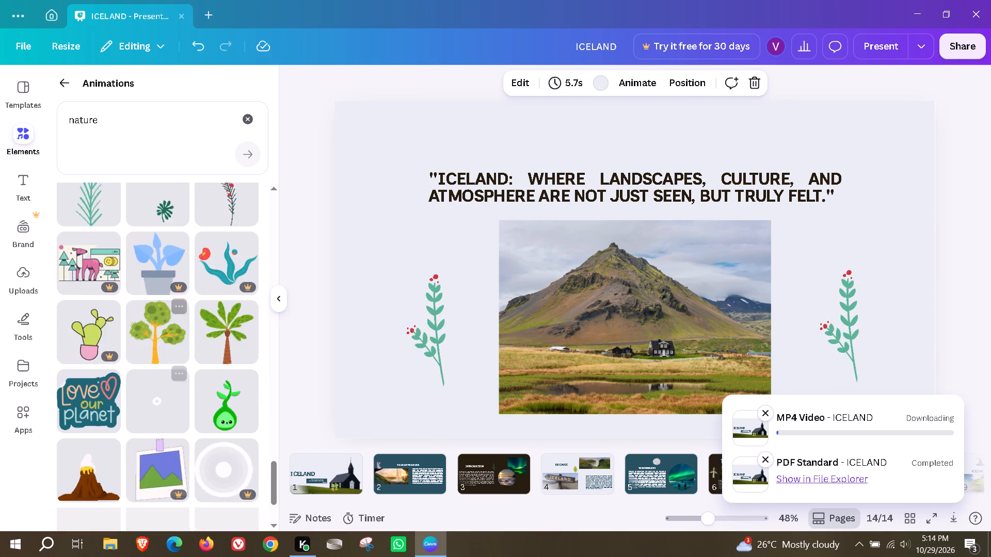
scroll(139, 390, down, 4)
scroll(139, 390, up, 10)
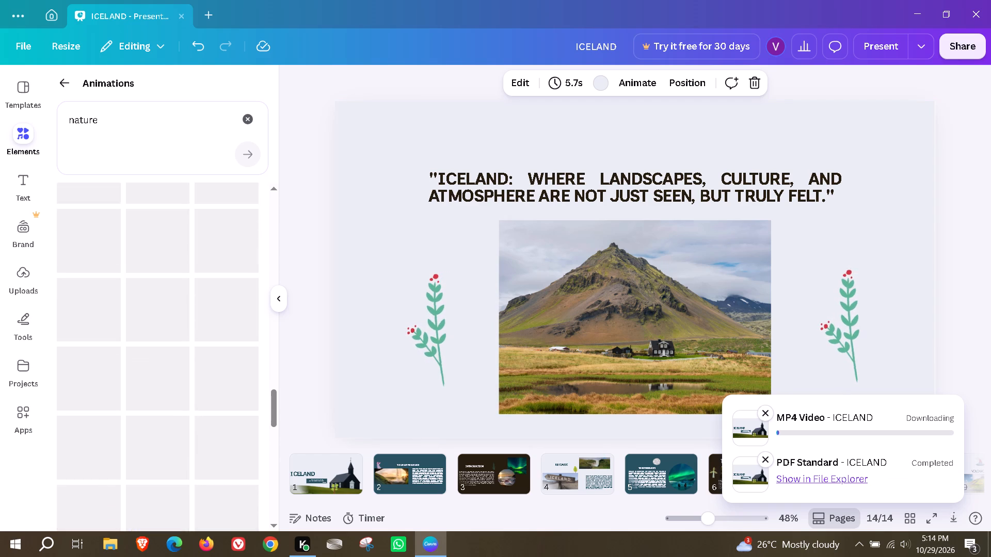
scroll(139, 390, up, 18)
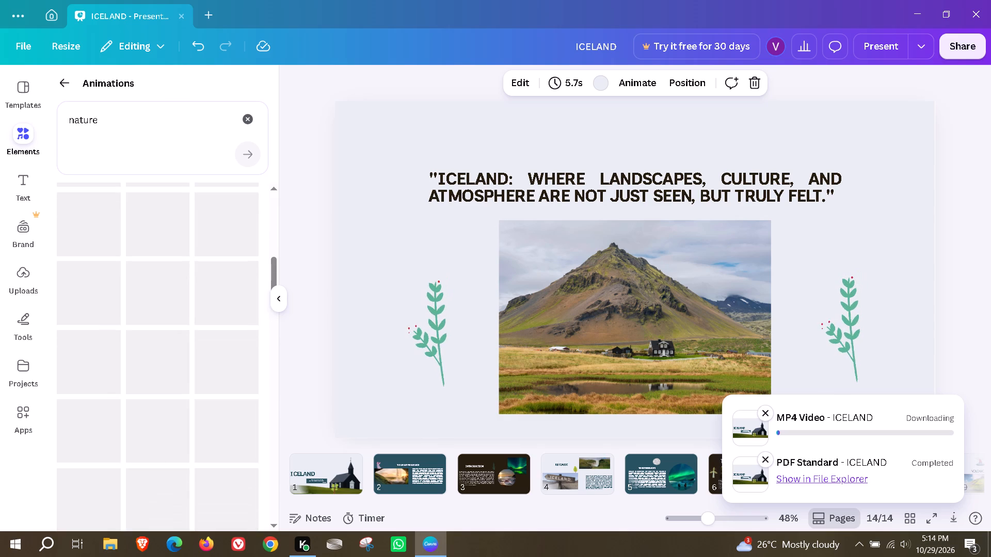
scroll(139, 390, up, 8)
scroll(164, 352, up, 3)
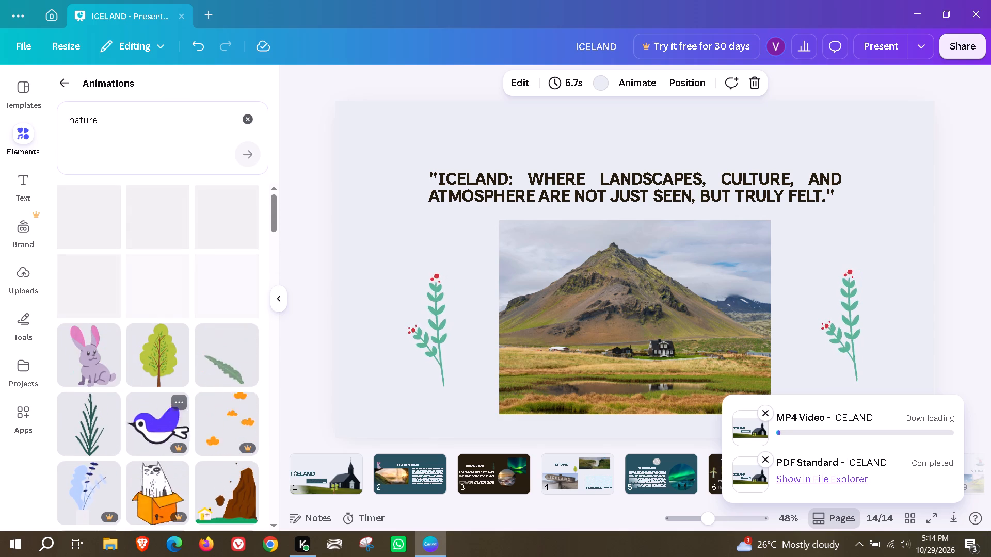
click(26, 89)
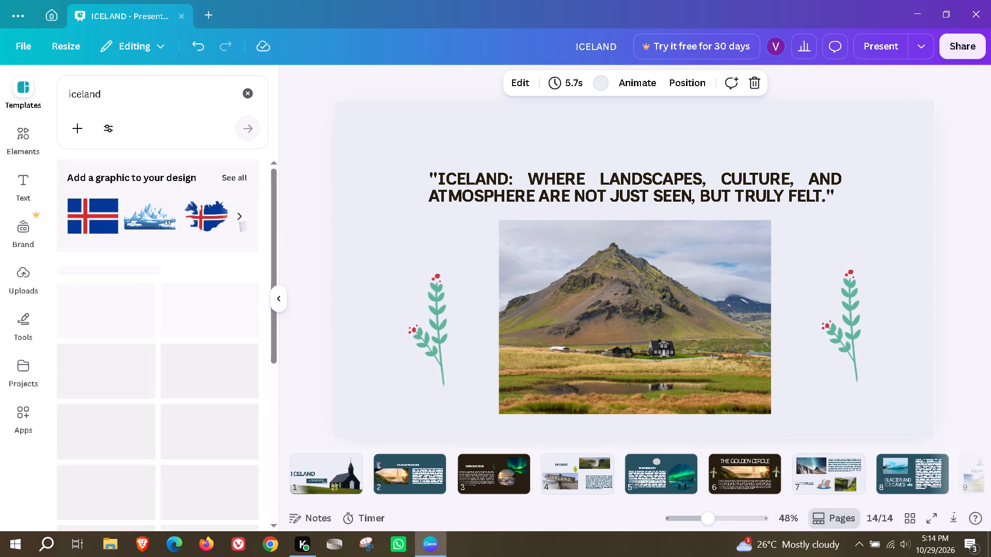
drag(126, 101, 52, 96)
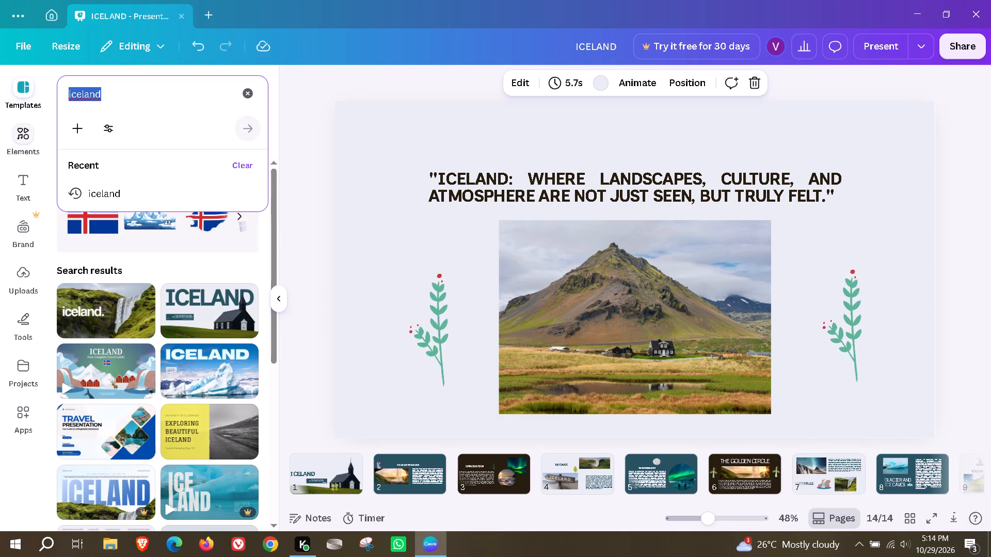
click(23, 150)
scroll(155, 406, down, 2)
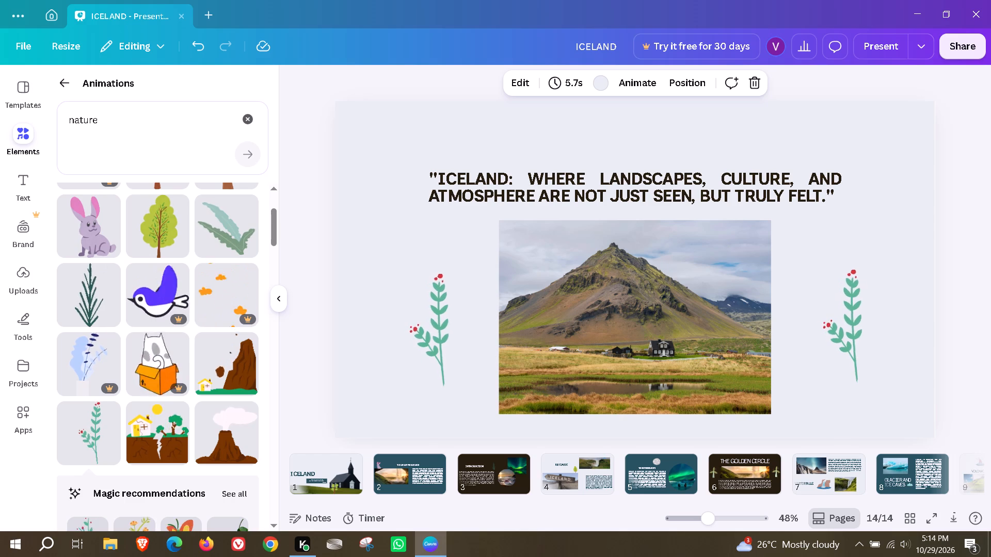
Browse the Mockups and Graphics element categories, examining the collections offered in each.
click(64, 83)
scroll(102, 407, down, 4)
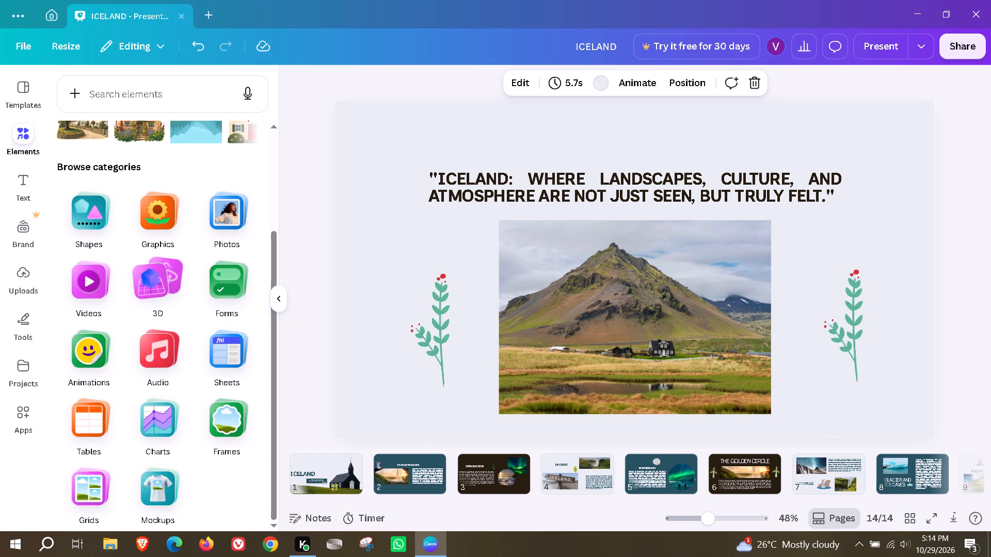
click(154, 468)
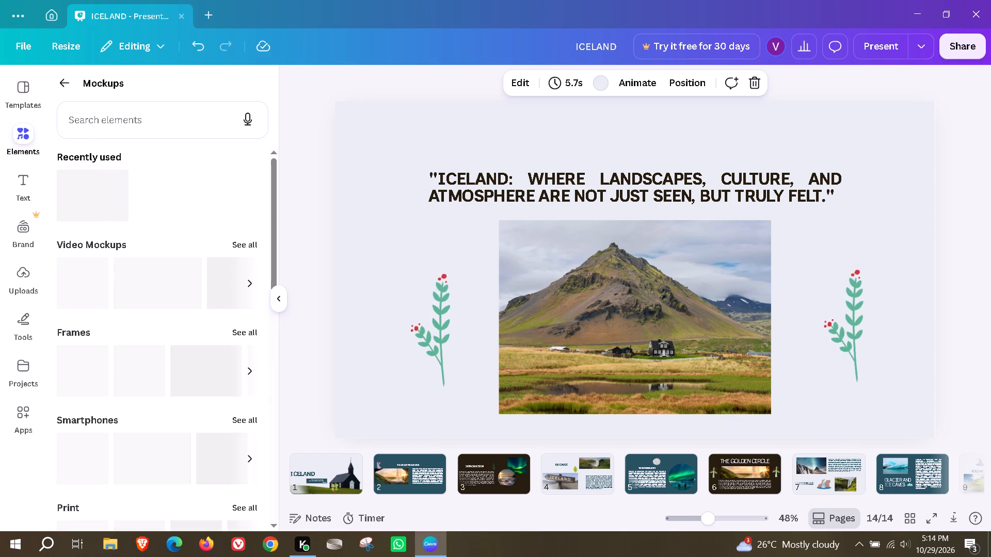
scroll(159, 416, down, 3)
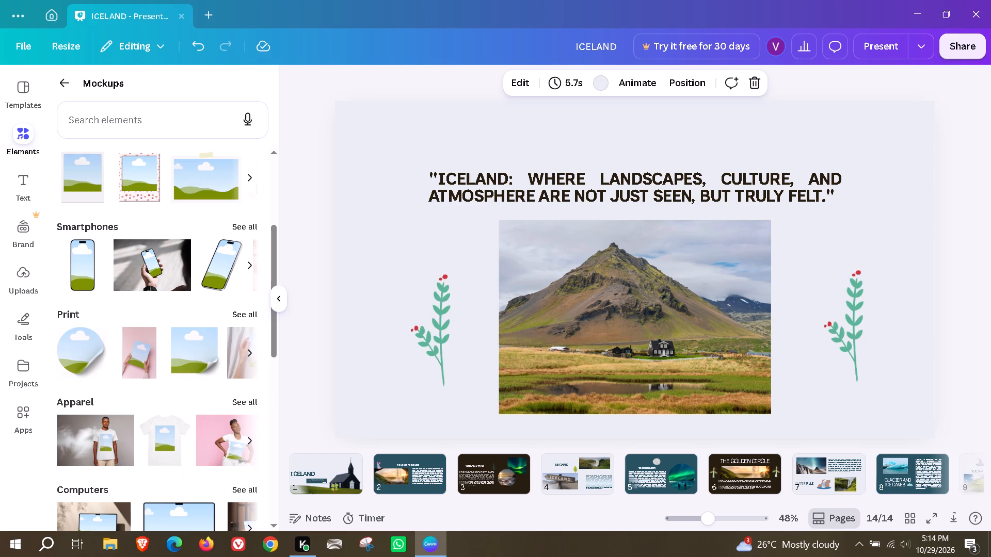
click(55, 83)
scroll(157, 379, down, 2)
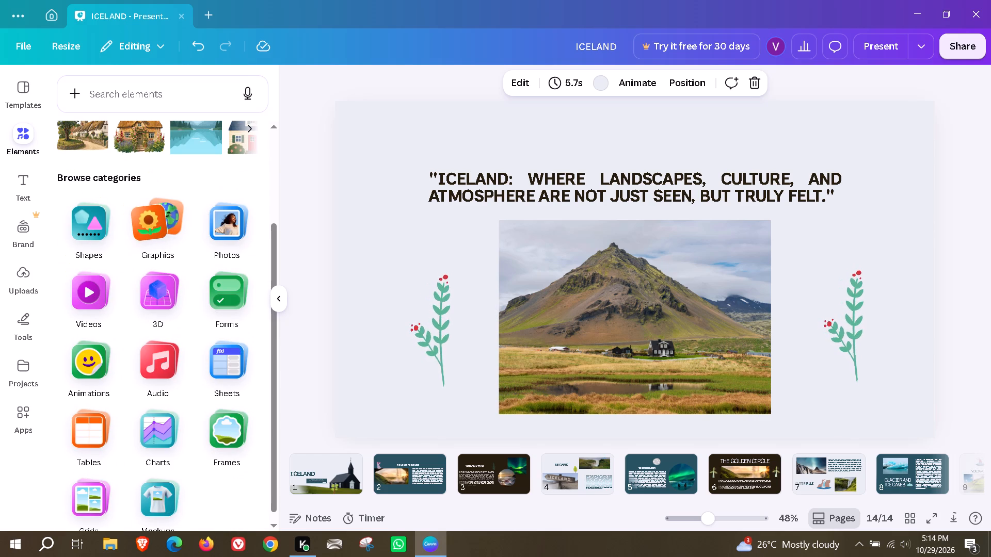
click(159, 251)
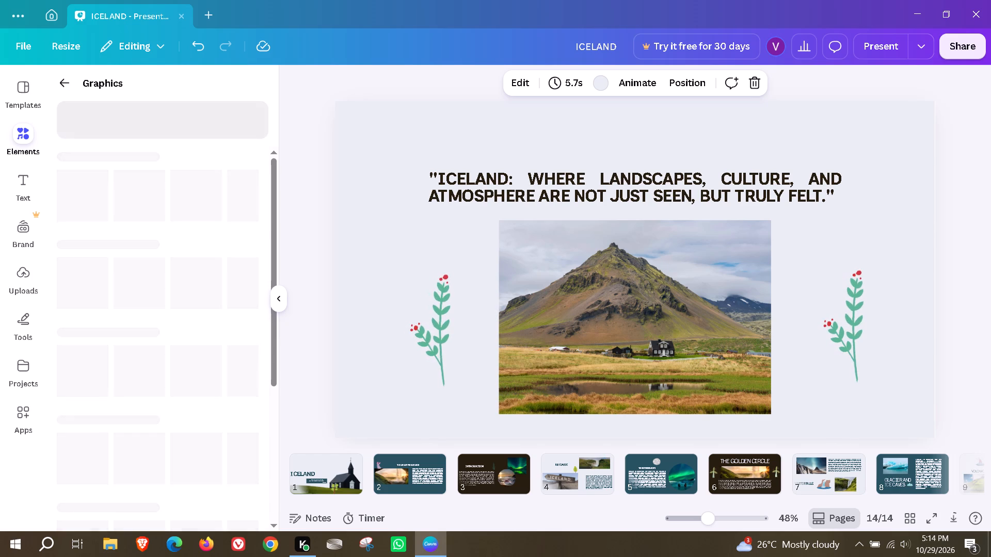
scroll(146, 352, down, 3)
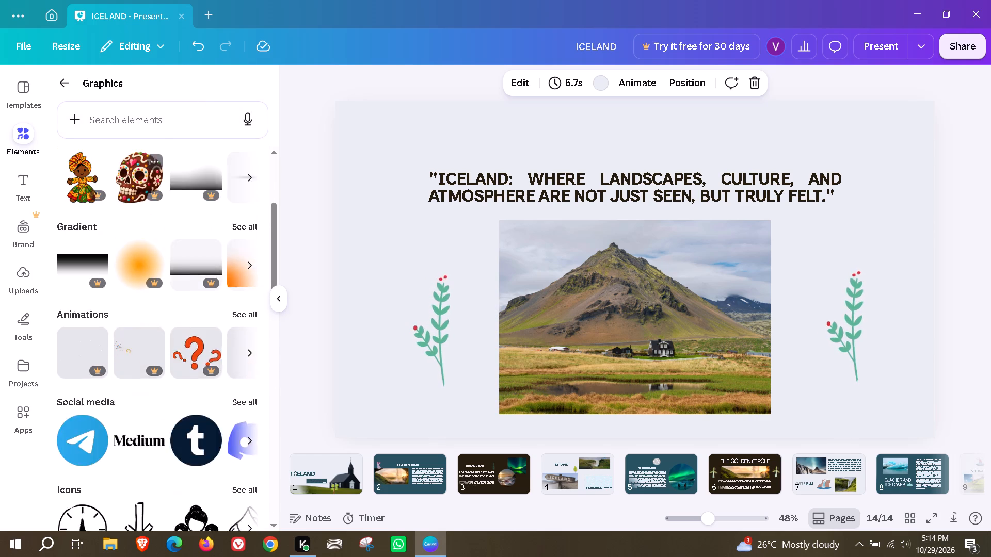
scroll(146, 352, down, 17)
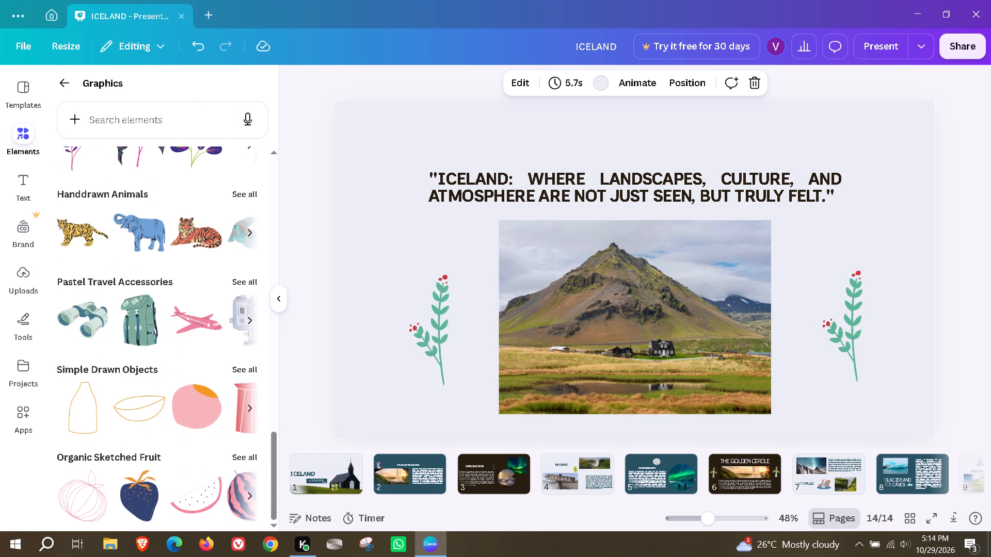
scroll(104, 366, up, 2)
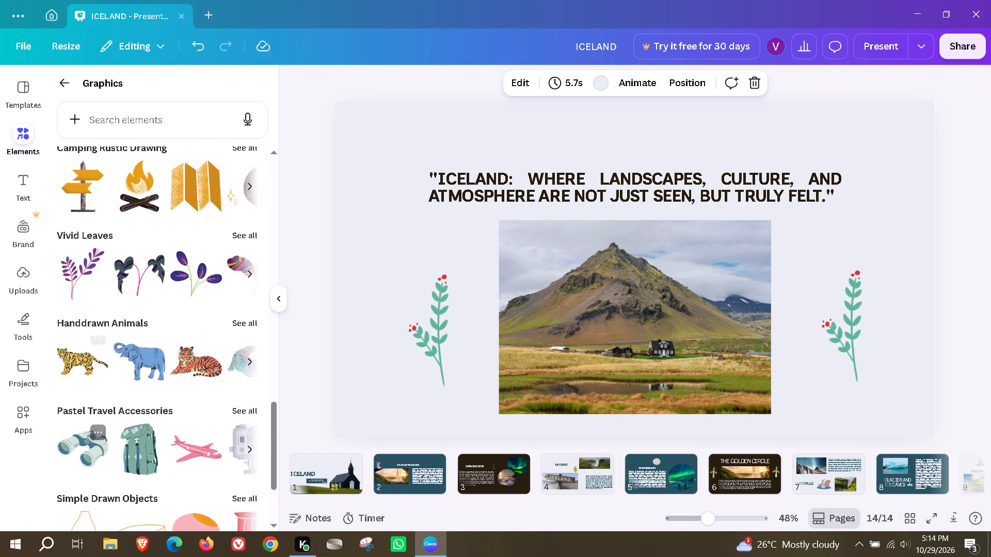
scroll(105, 367, up, 7)
click(380, 284)
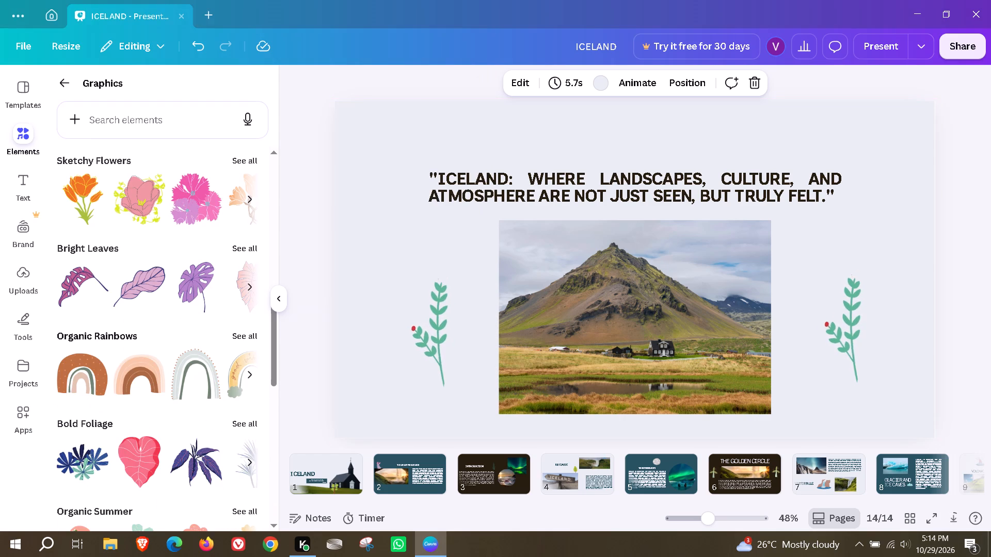
scroll(151, 342, down, 6)
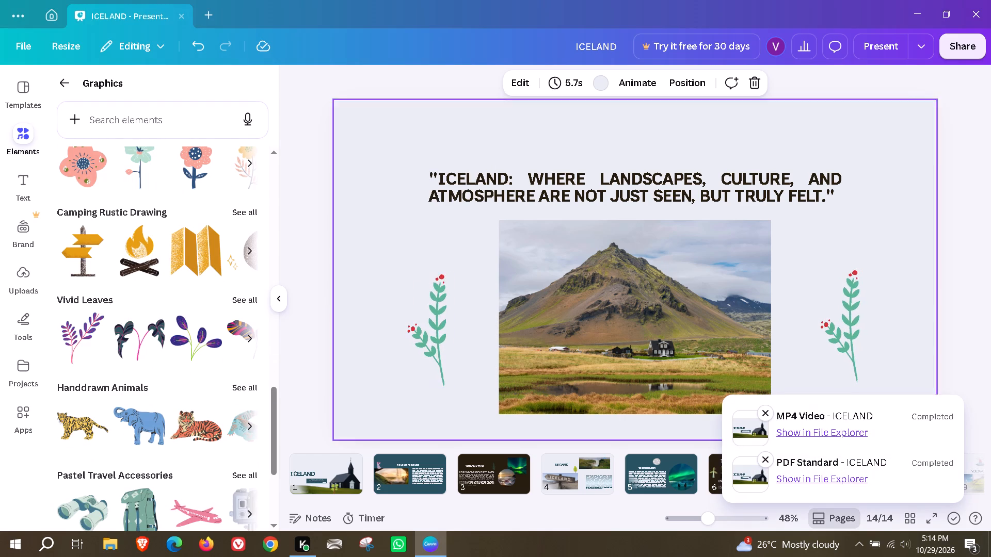